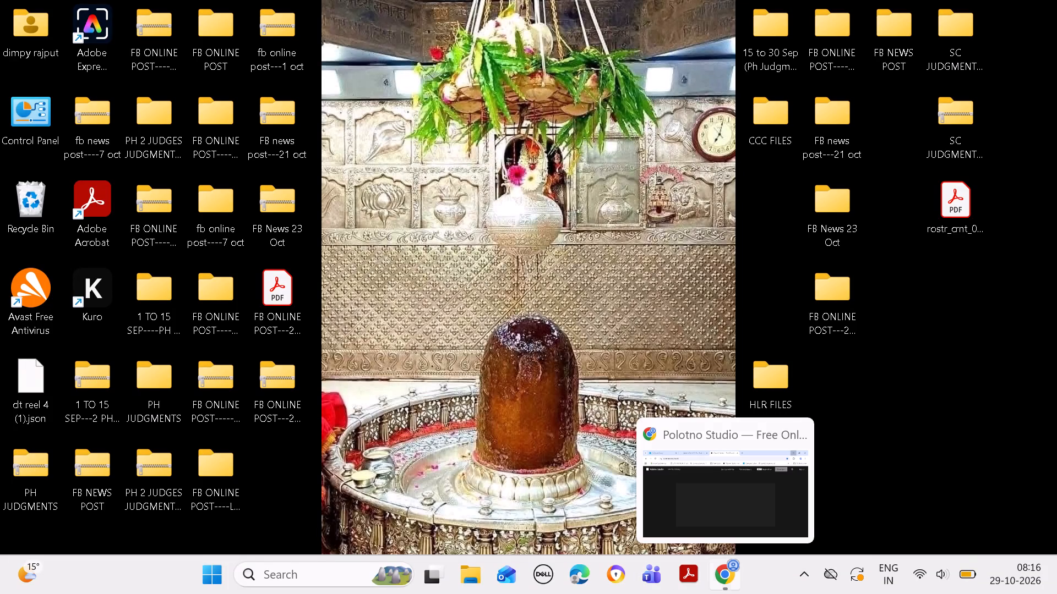
Inside FB News 23 Oct, open FB NEWS POST --- 28 OCT and create a new folder named FB NEWS POST---3.
double_click(839, 208)
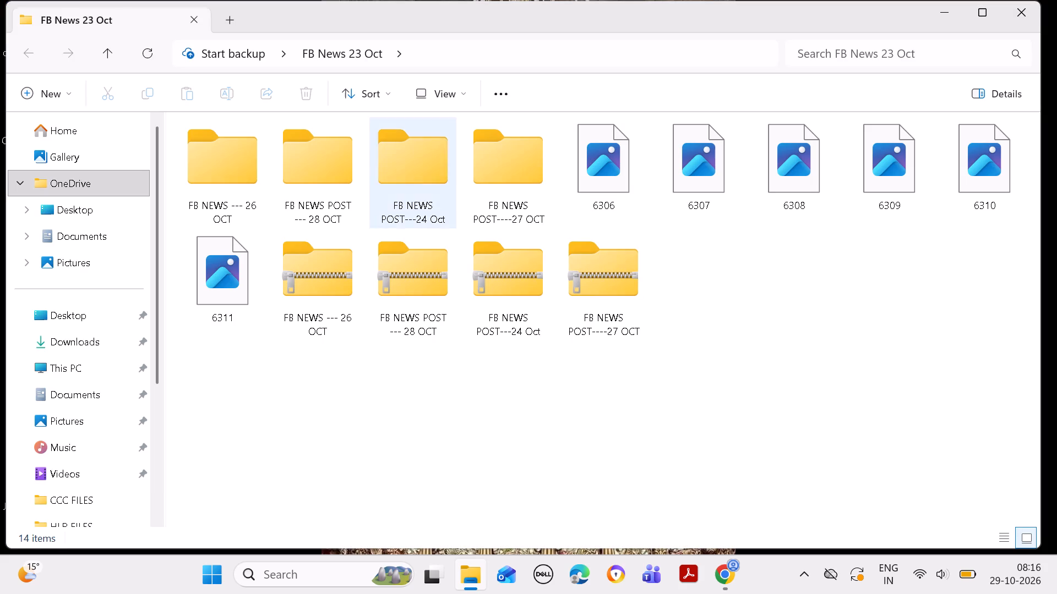
double_click(339, 190)
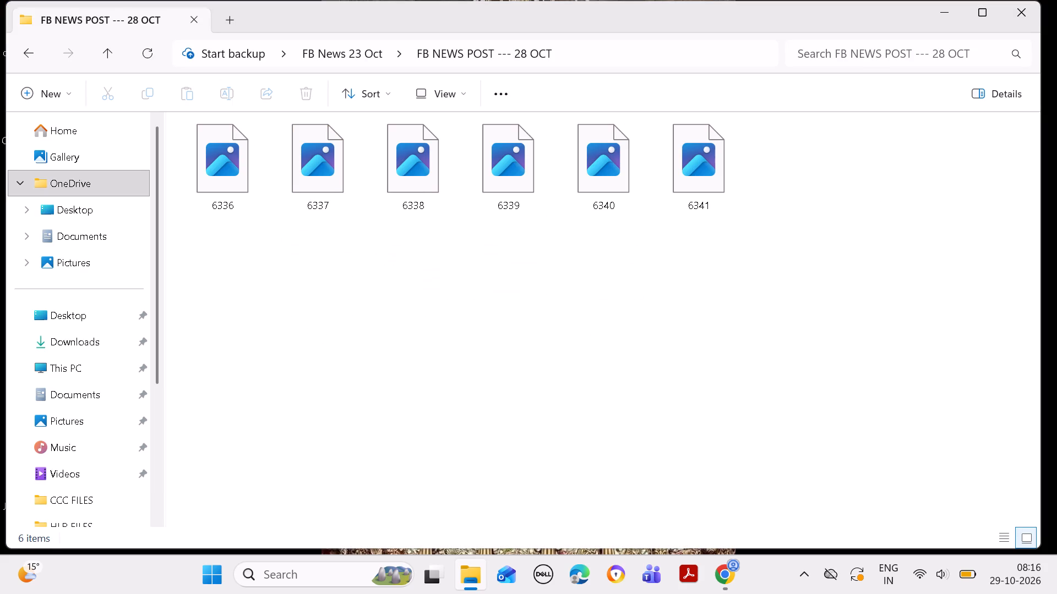
left_click(29, 52)
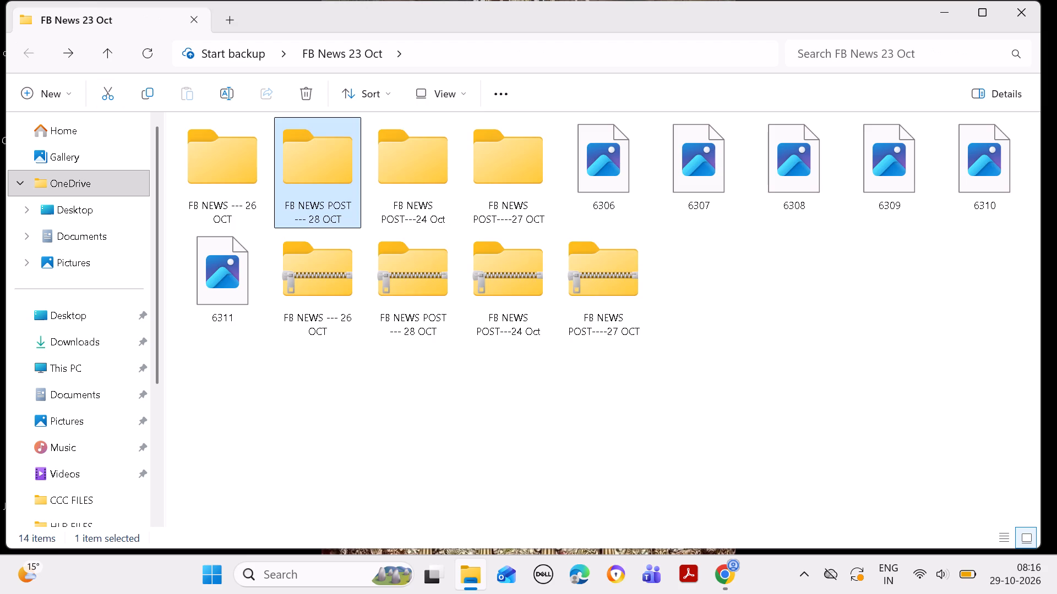
right_click(738, 270)
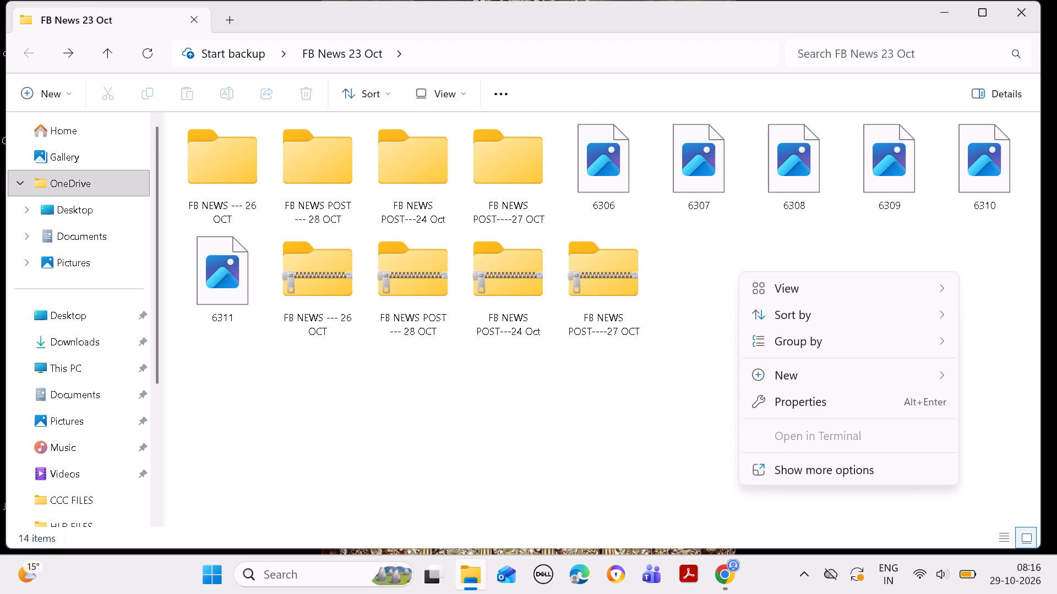
double_click(329, 164)
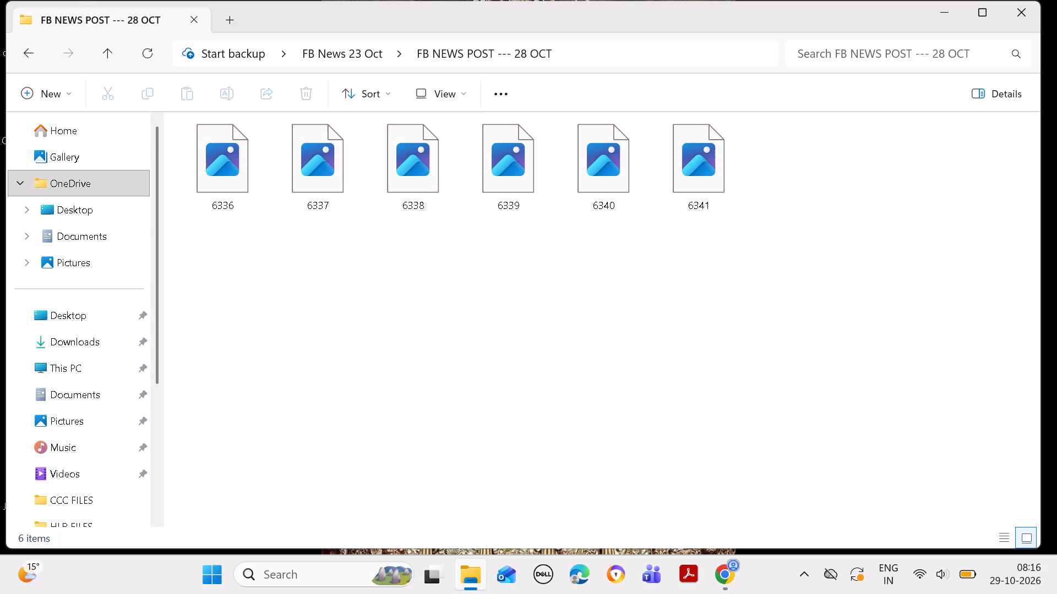
right_click(801, 156)
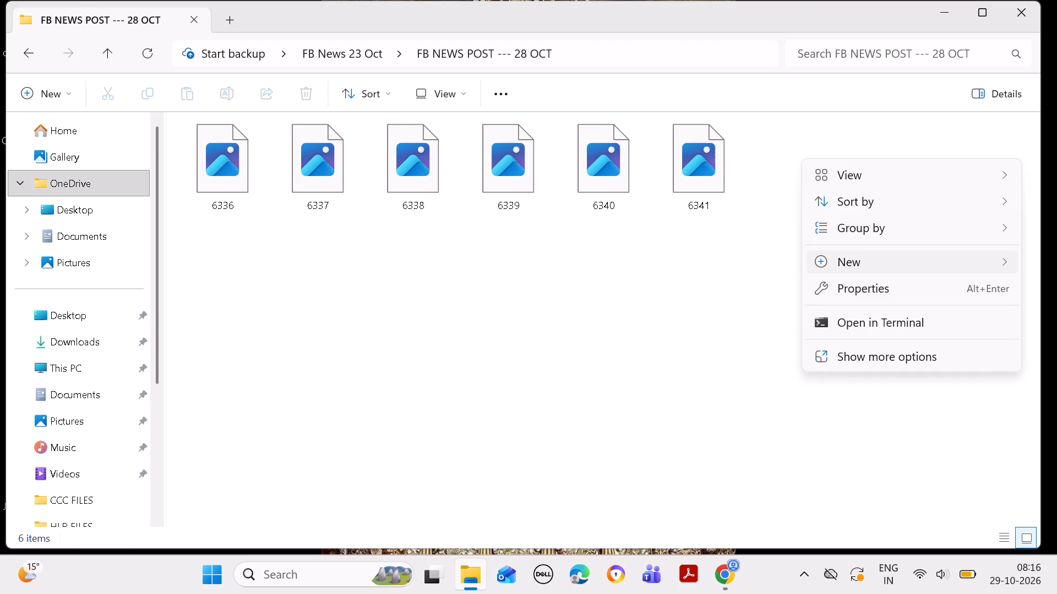
left_click(854, 255)
left_click(638, 12)
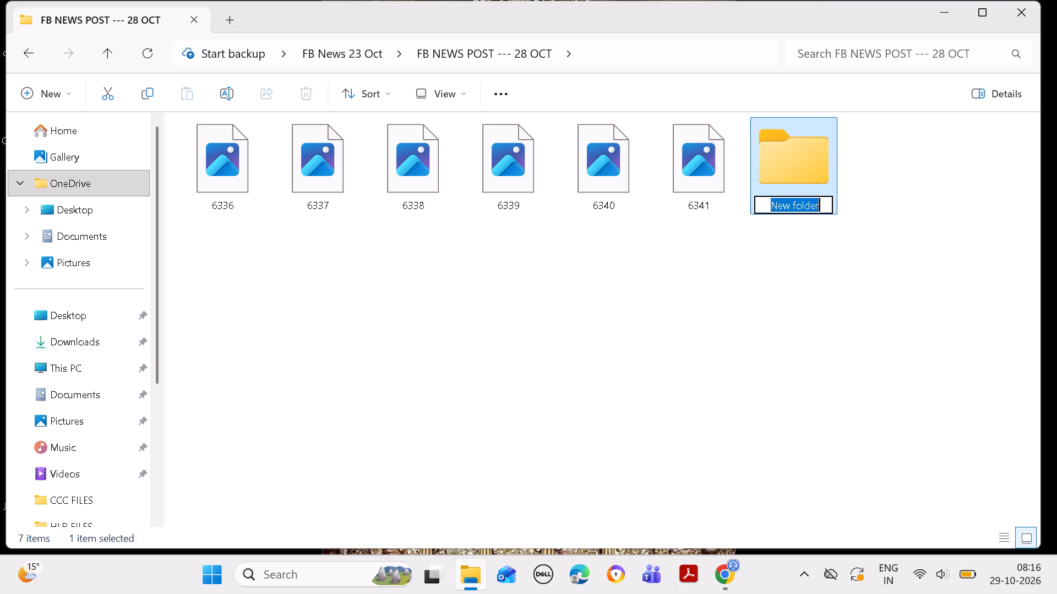
key("BackSpace")
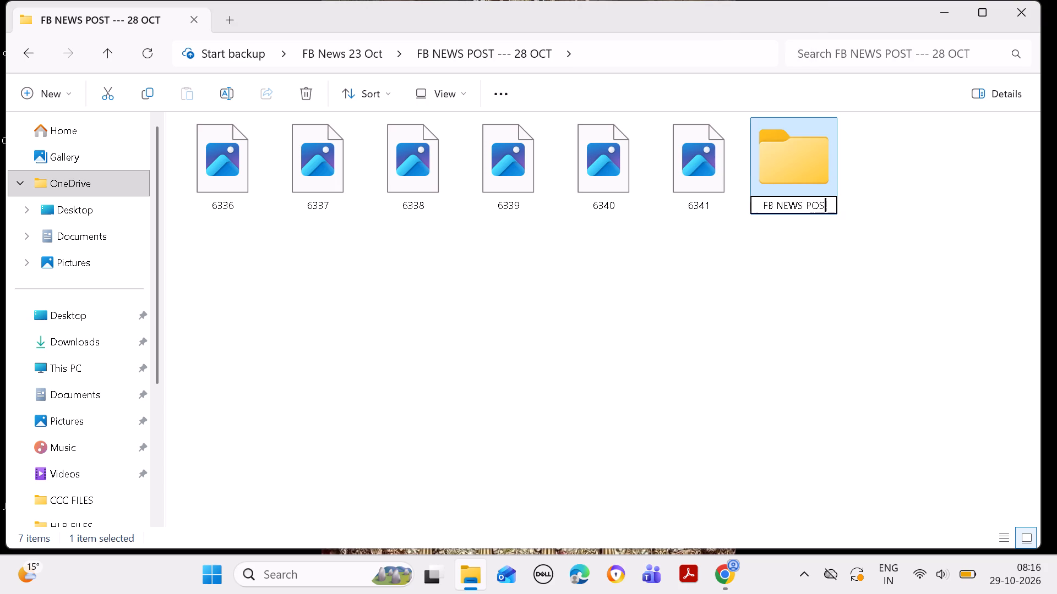
type("---3")
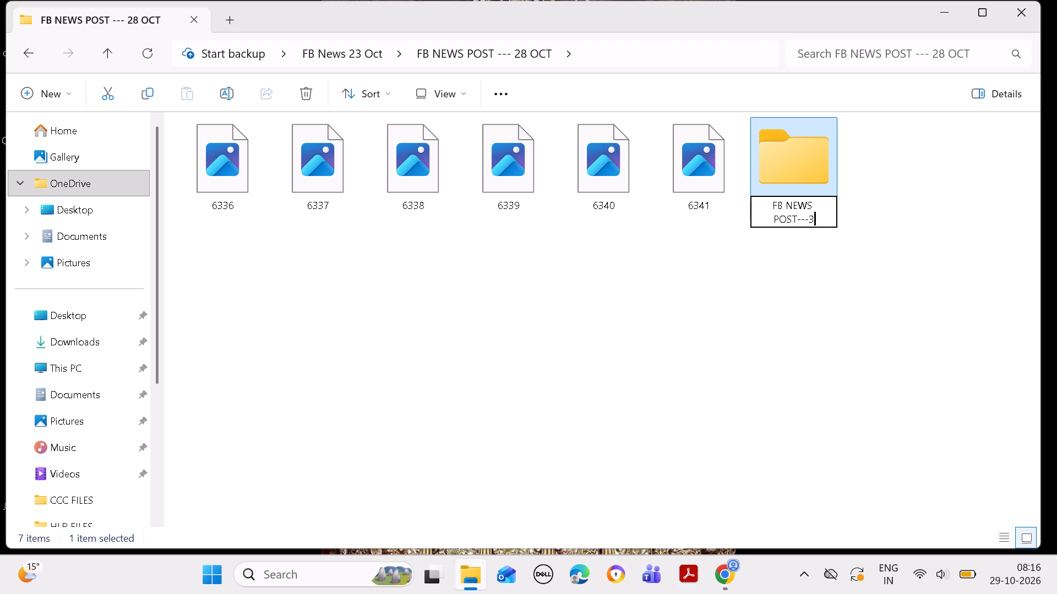
key("BackSpace")
type("29")
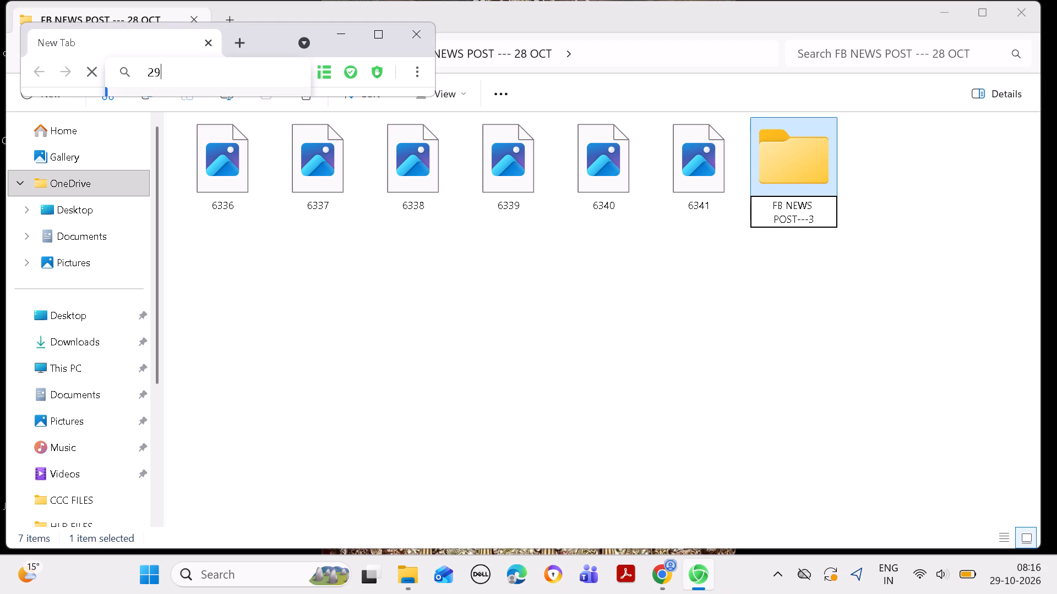
key("BackSpace")
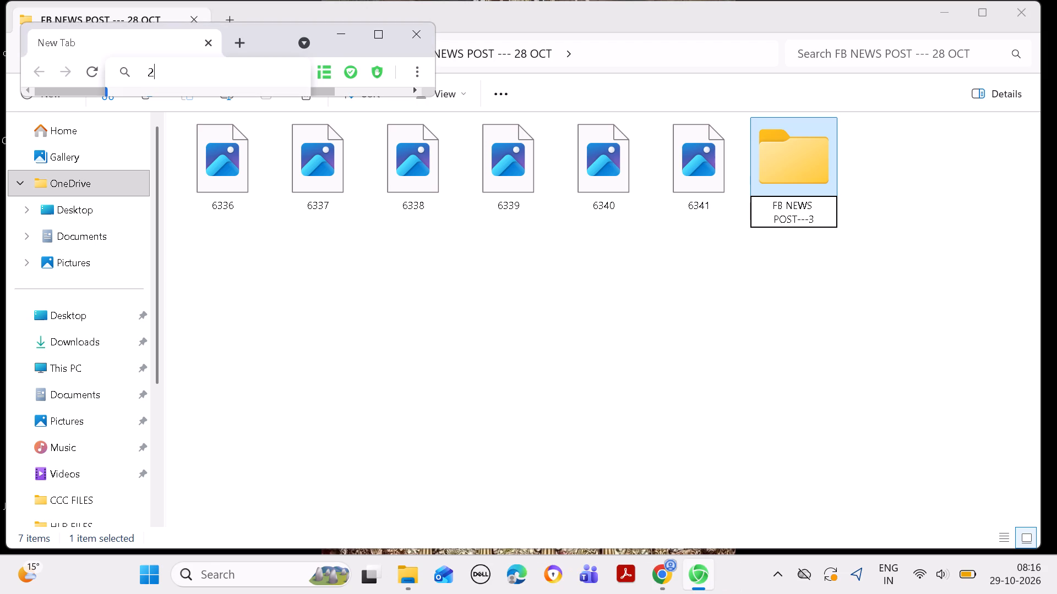
left_click(802, 213)
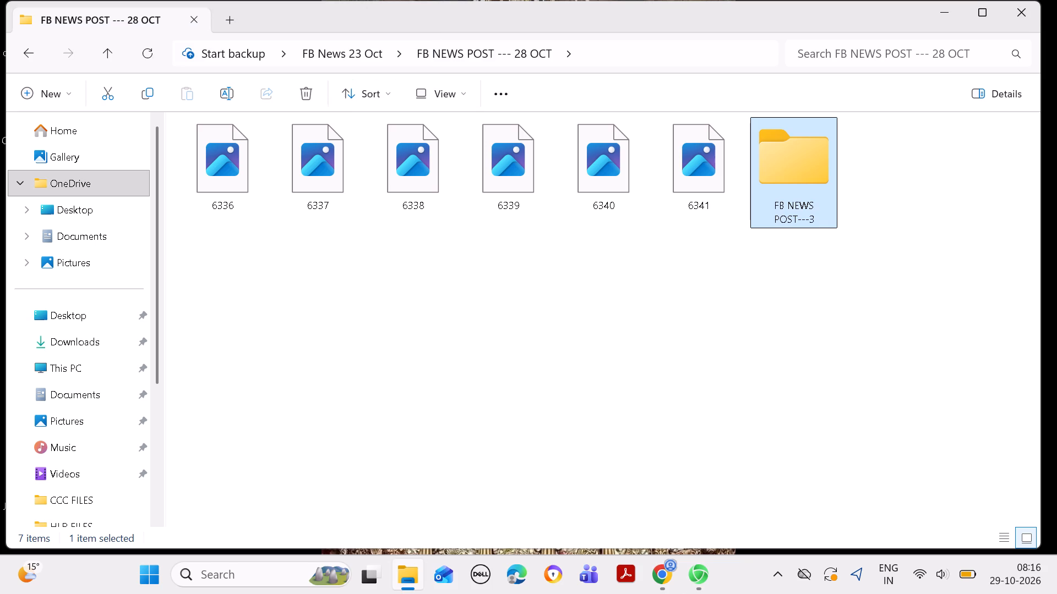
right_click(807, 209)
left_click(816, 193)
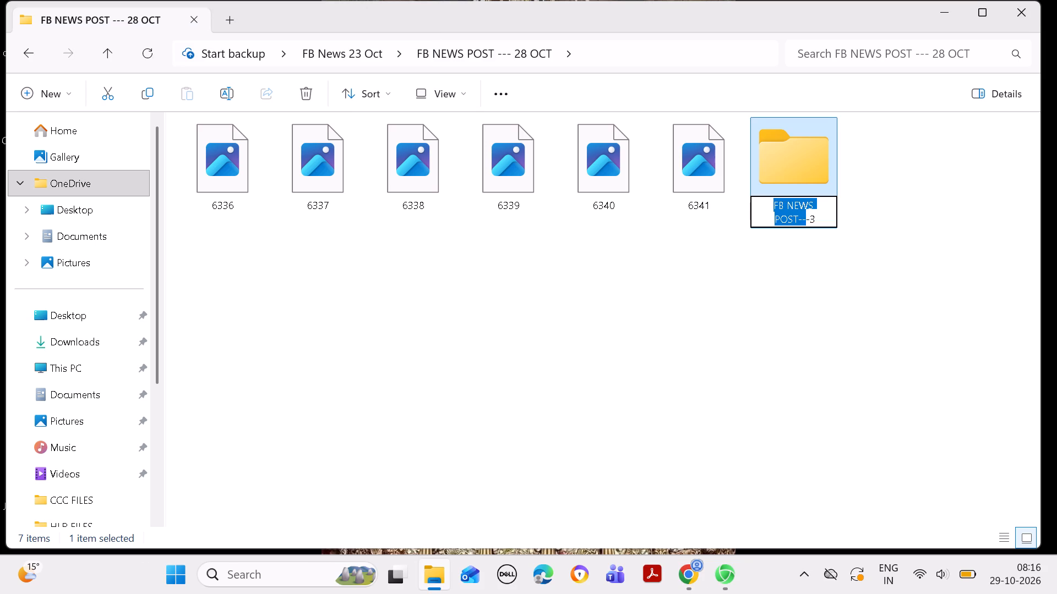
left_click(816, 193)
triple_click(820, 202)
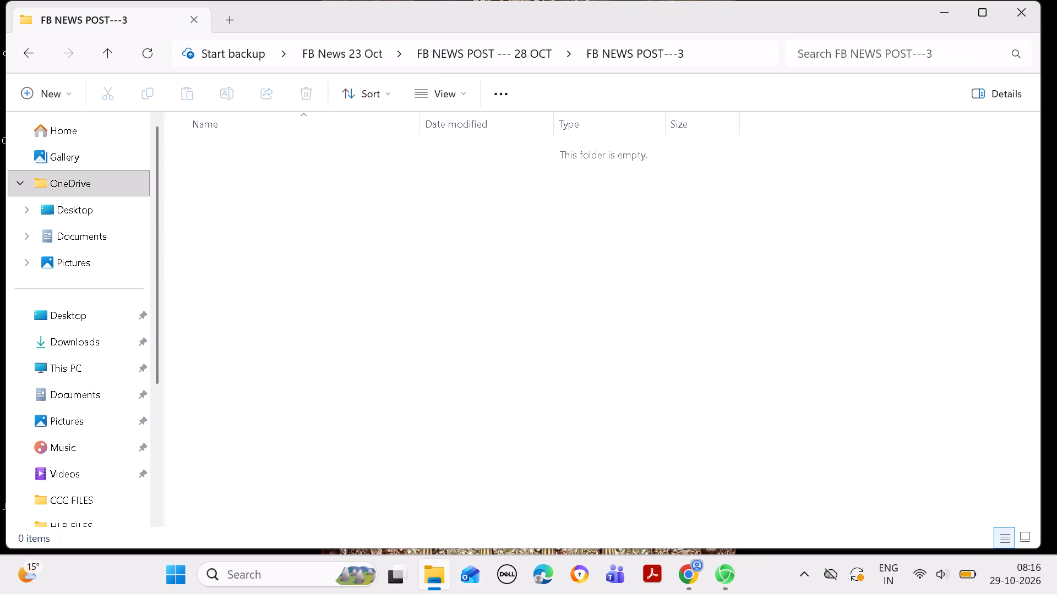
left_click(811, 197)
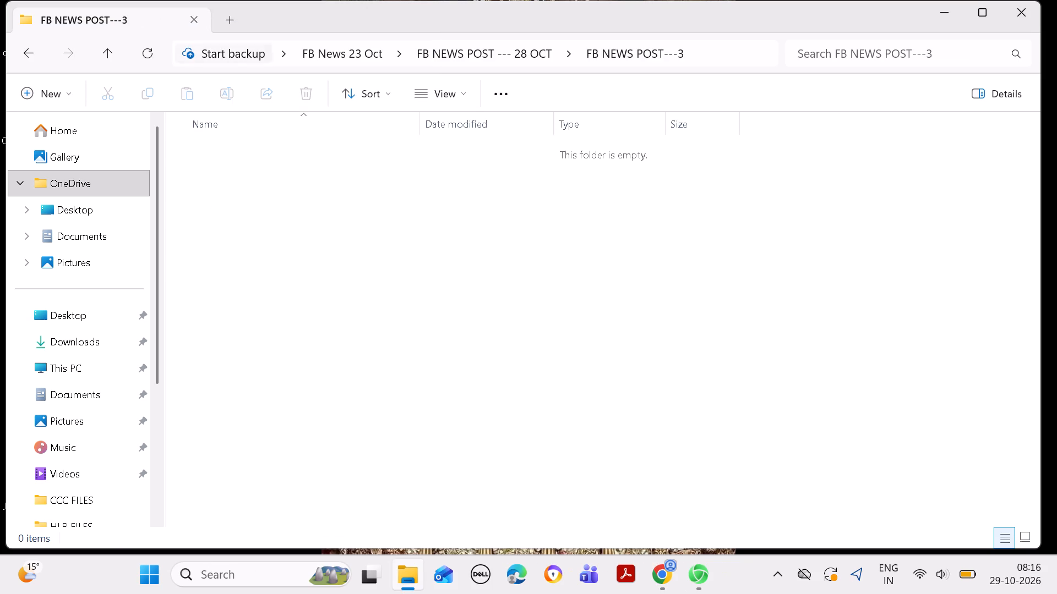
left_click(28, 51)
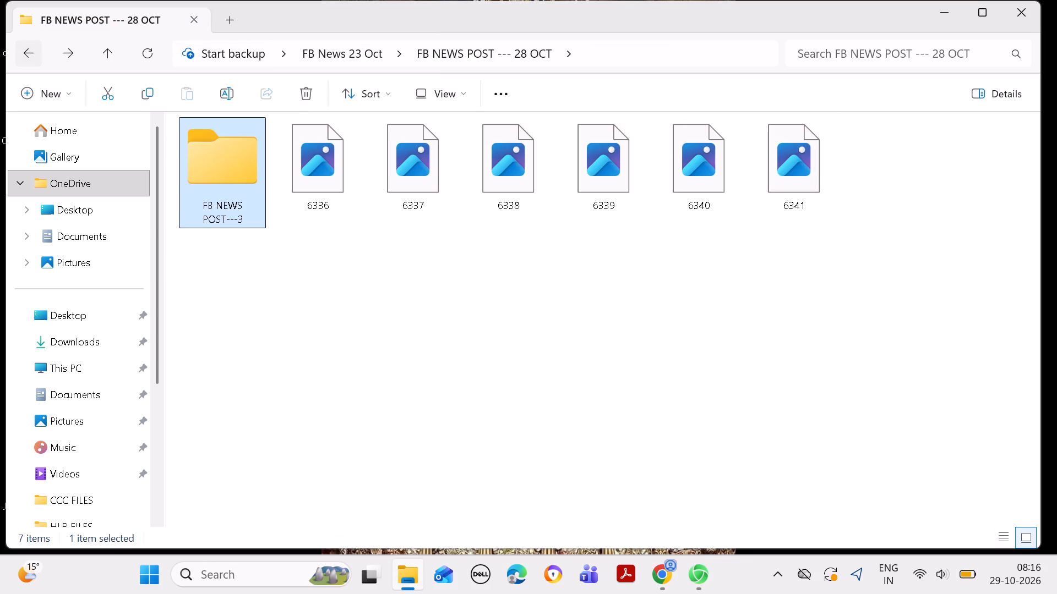
Rename the FB NEWS POST---3 folder as FB NEWS POST---29 OCT.
right_click(226, 160)
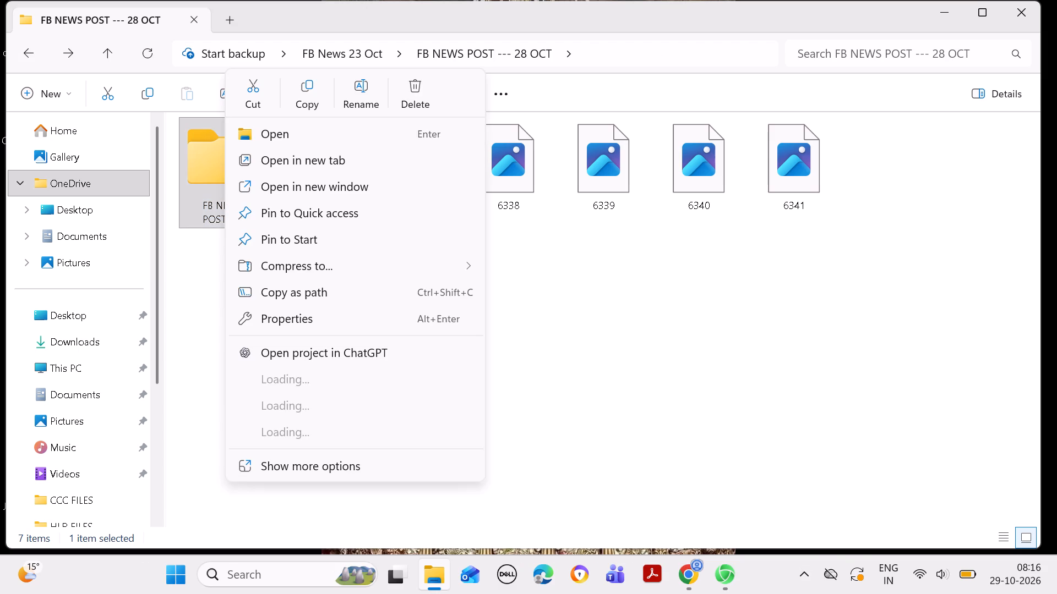
left_click(357, 86)
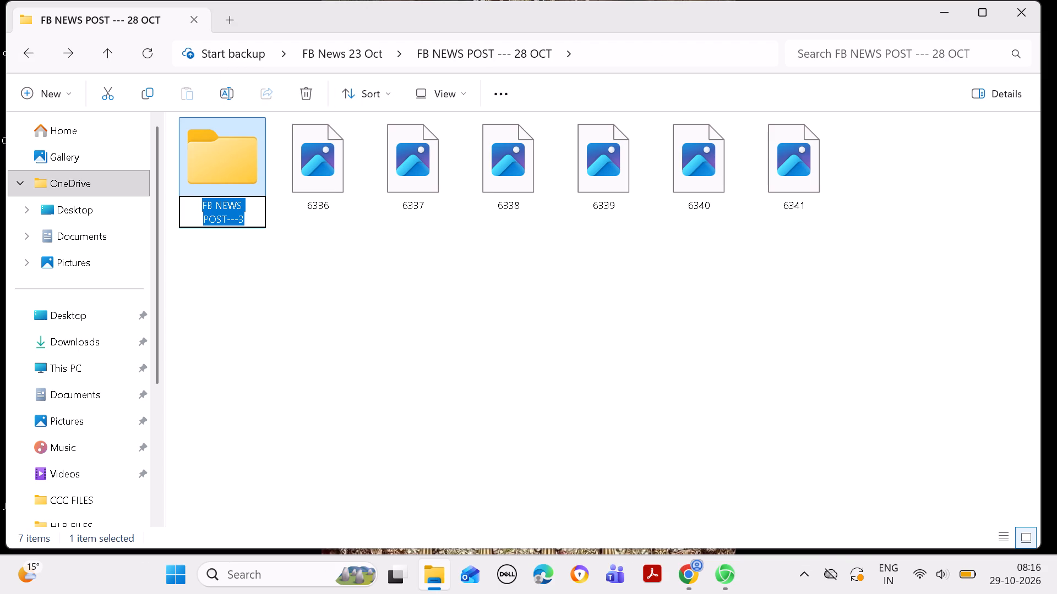
left_click(255, 215)
key("BackSpace")
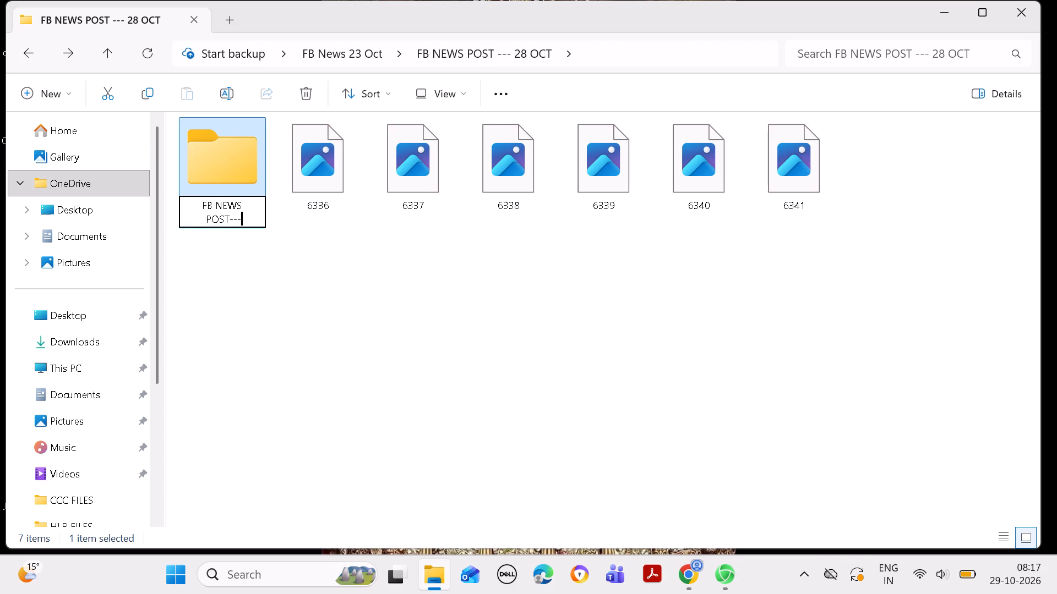
type("29")
key("space")
type("OCT")
key("Return")
Switch to Chrome and, in Case Law Today's Manage News list, open news item 6342 on page 2 for editing.
left_click(683, 569)
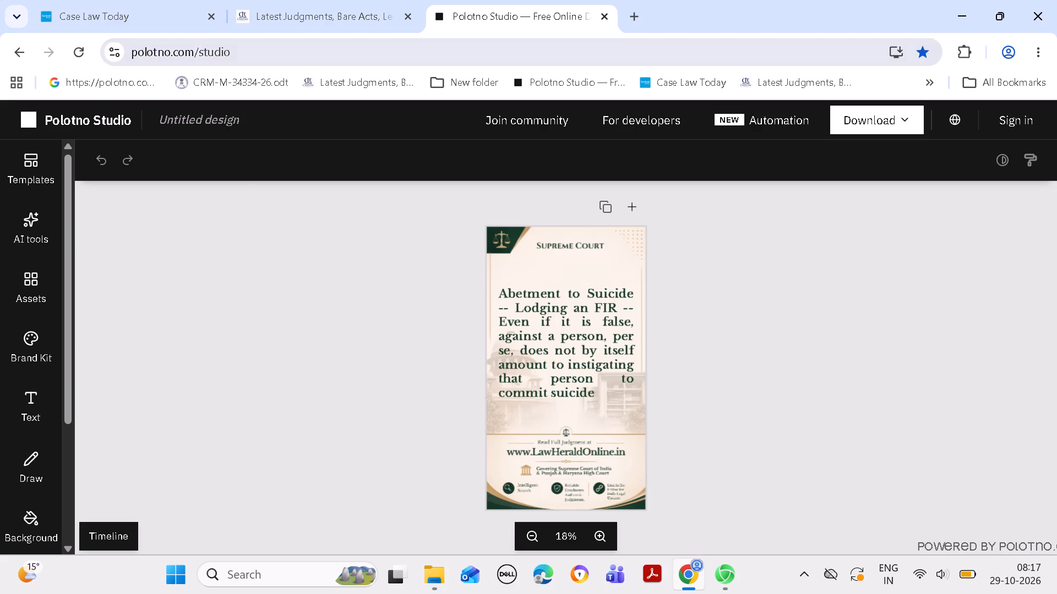
left_click(132, 19)
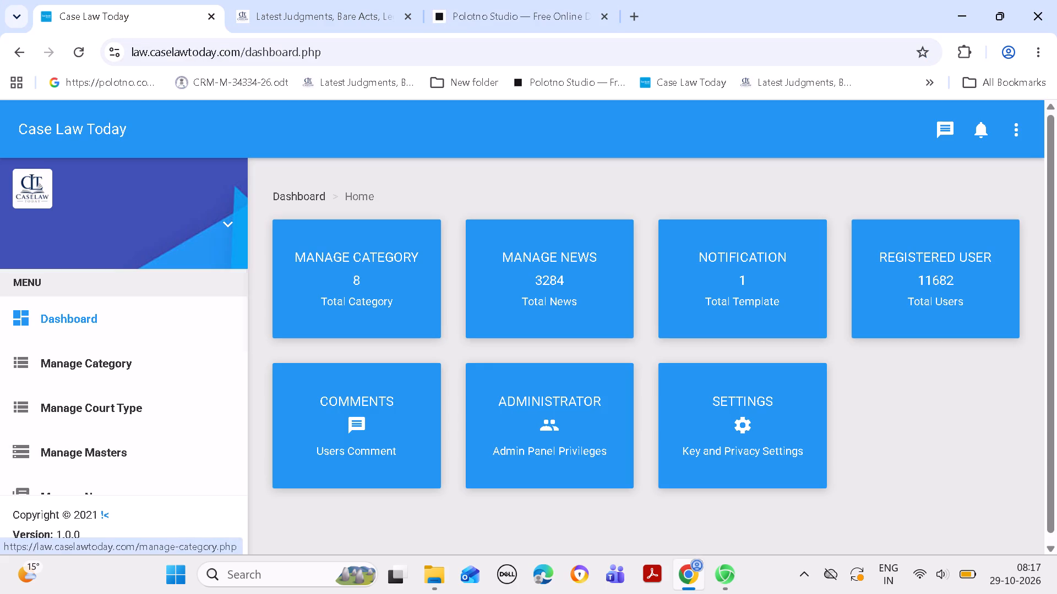
left_click_drag(245, 326, 243, 341)
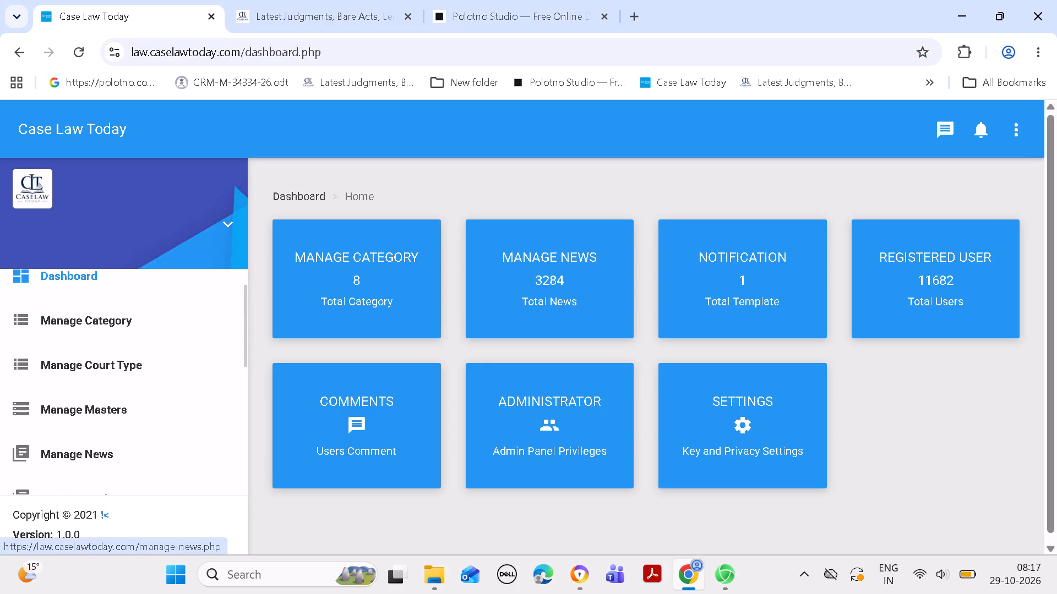
left_click(93, 455)
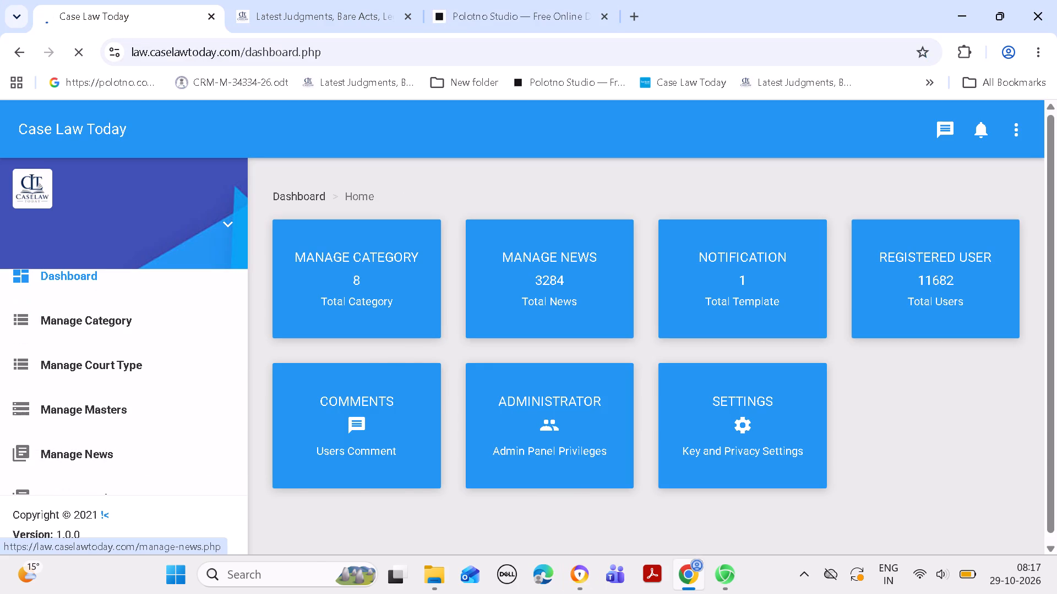
left_click_drag(1047, 239, 1051, 265)
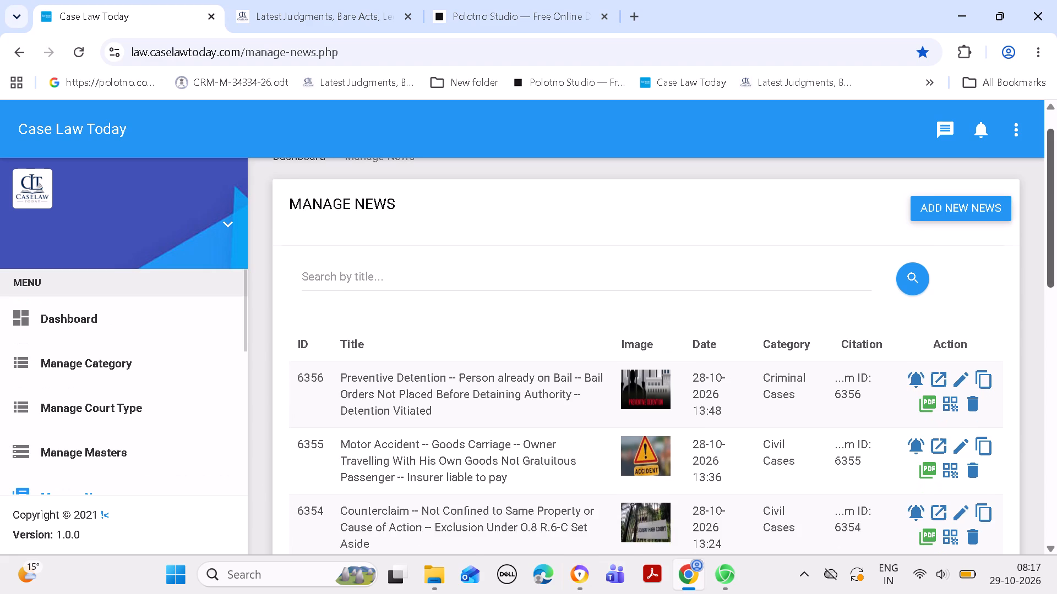
left_click_drag(1051, 265, 1033, 454)
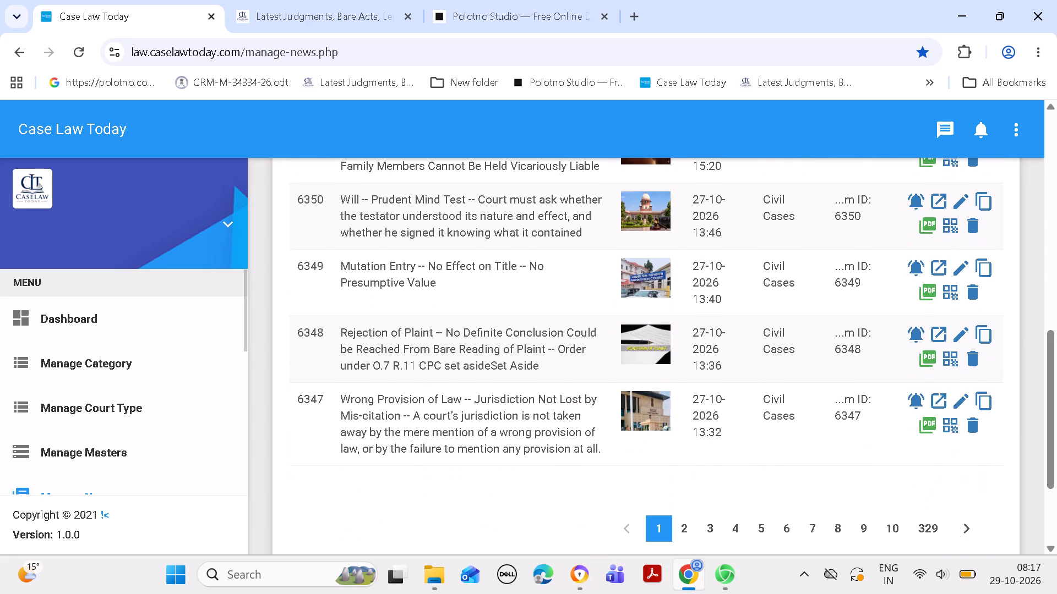
left_click(967, 525)
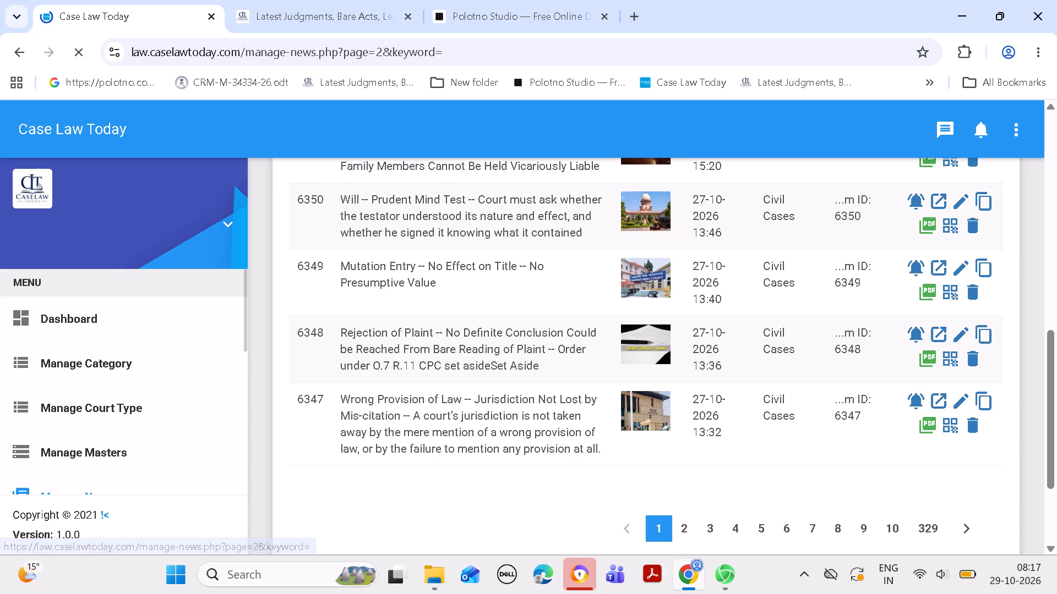
left_click_drag(1056, 255, 1056, 272)
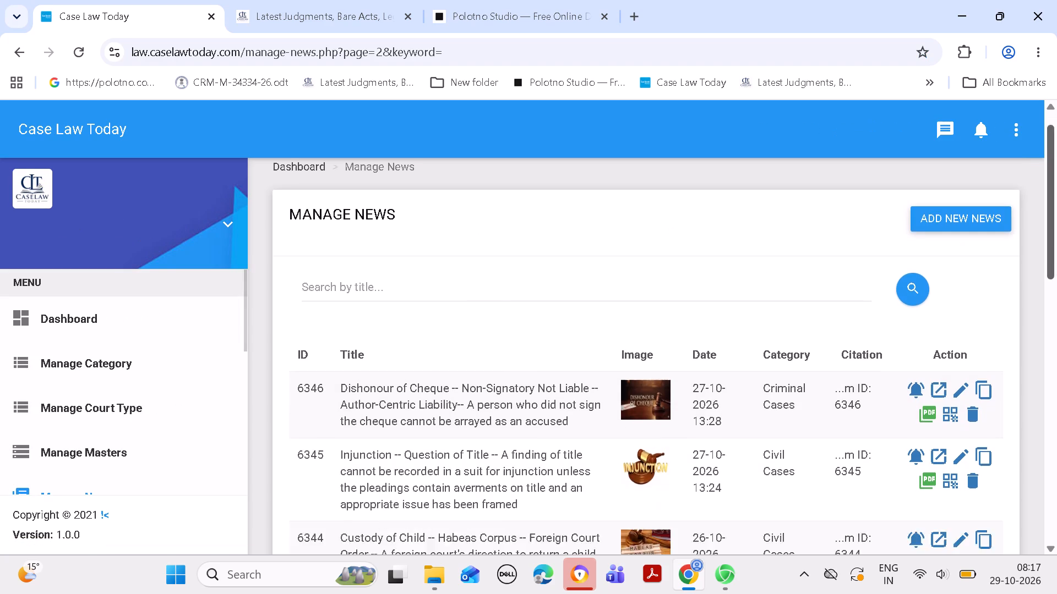
left_click_drag(1056, 272, 1054, 373)
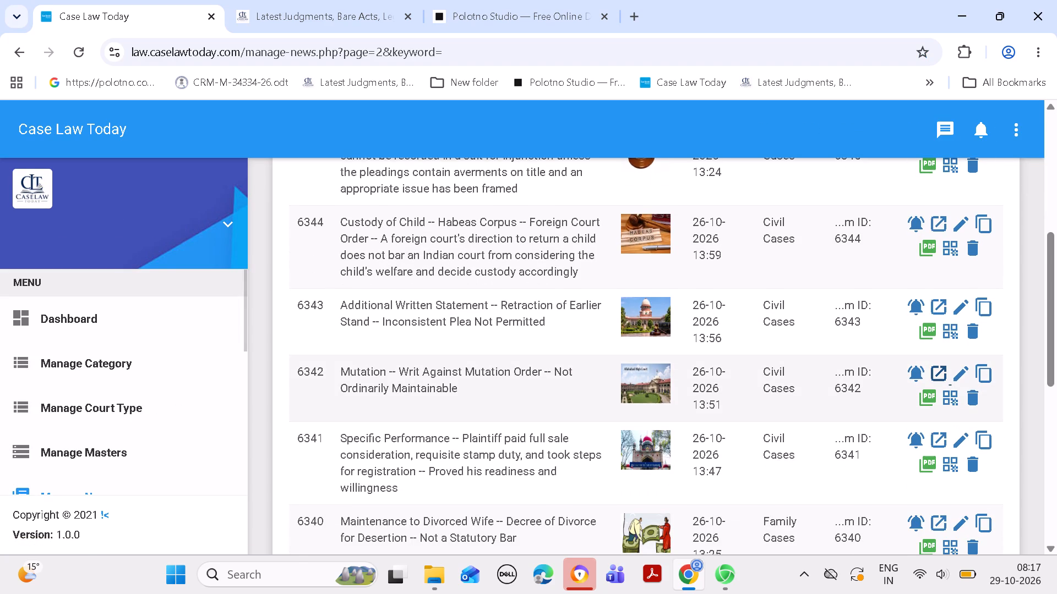
left_click(960, 374)
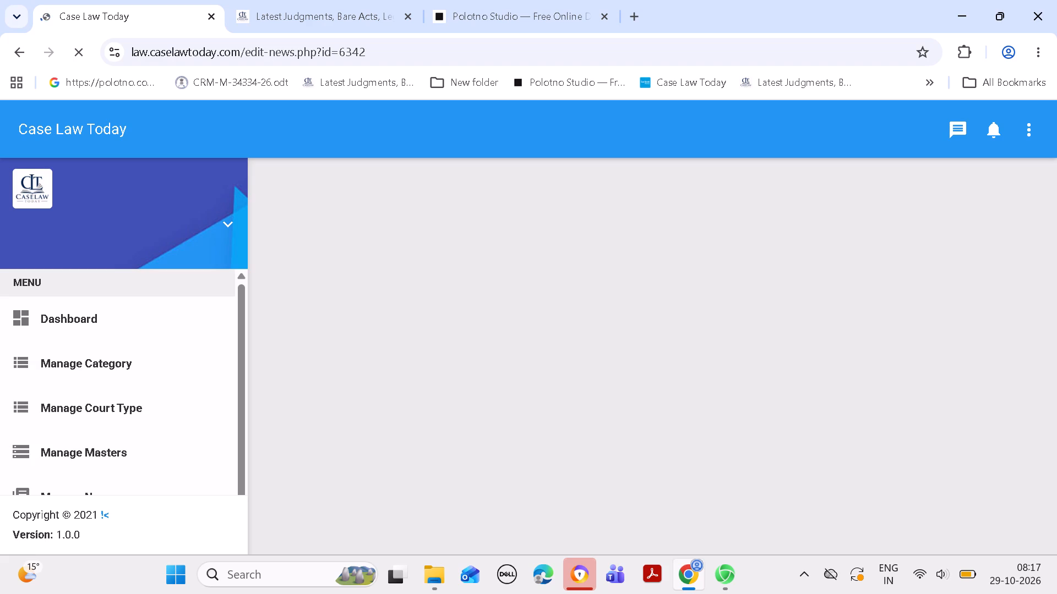
Copy the news ID 6342 from the end of the edit page's web address.
left_click_drag(1054, 214, 1054, 241)
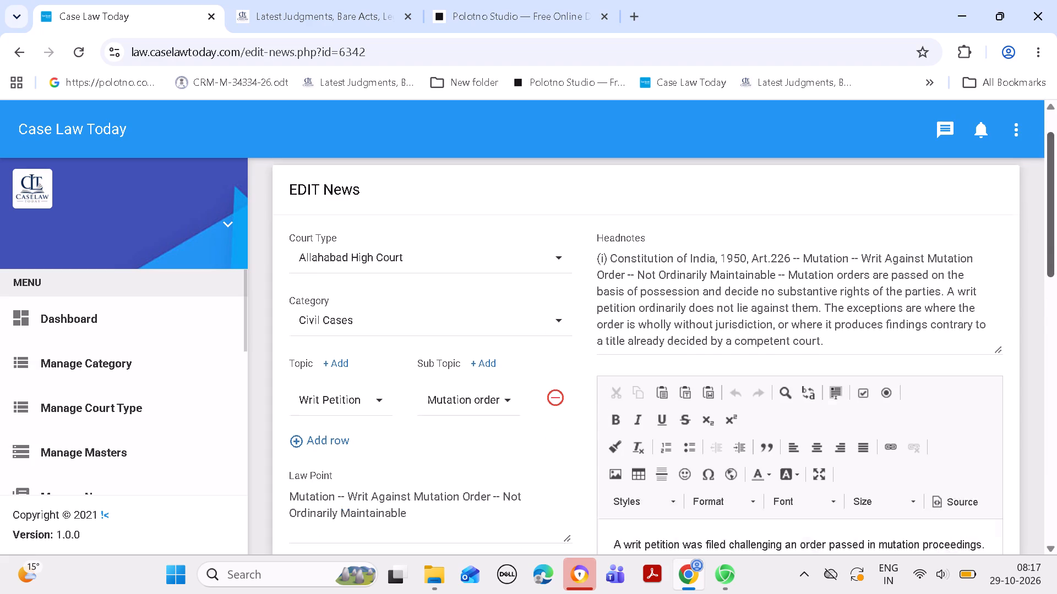
left_click_drag(1054, 241, 1056, 235)
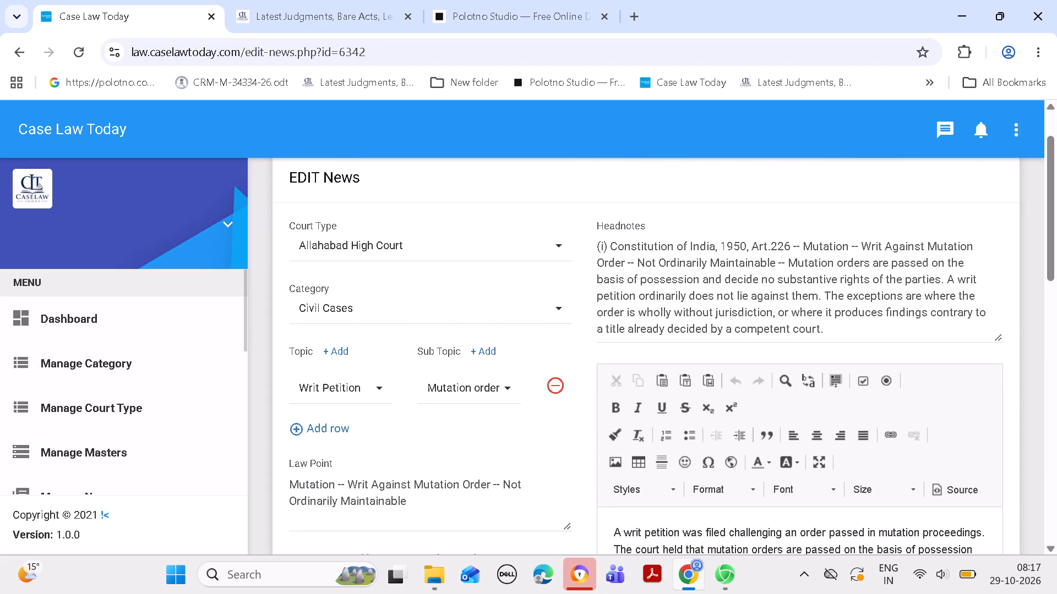
left_click_drag(338, 52, 368, 52)
key("ctrl+c")
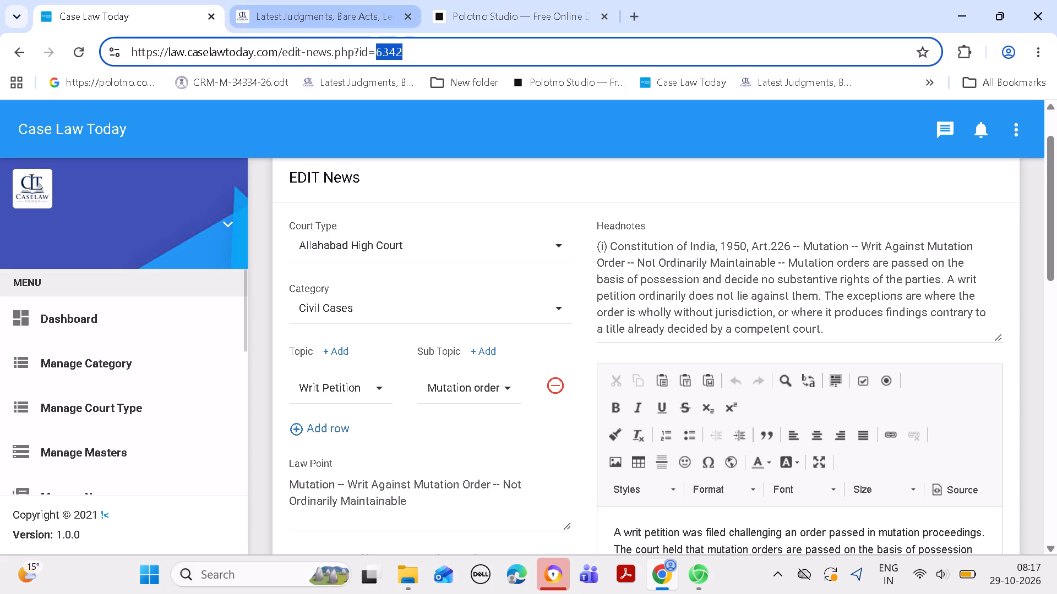
Search the public CaseLawToday.com site for ID 6342 and open the matching article.
left_click(361, 8)
left_click(504, 152)
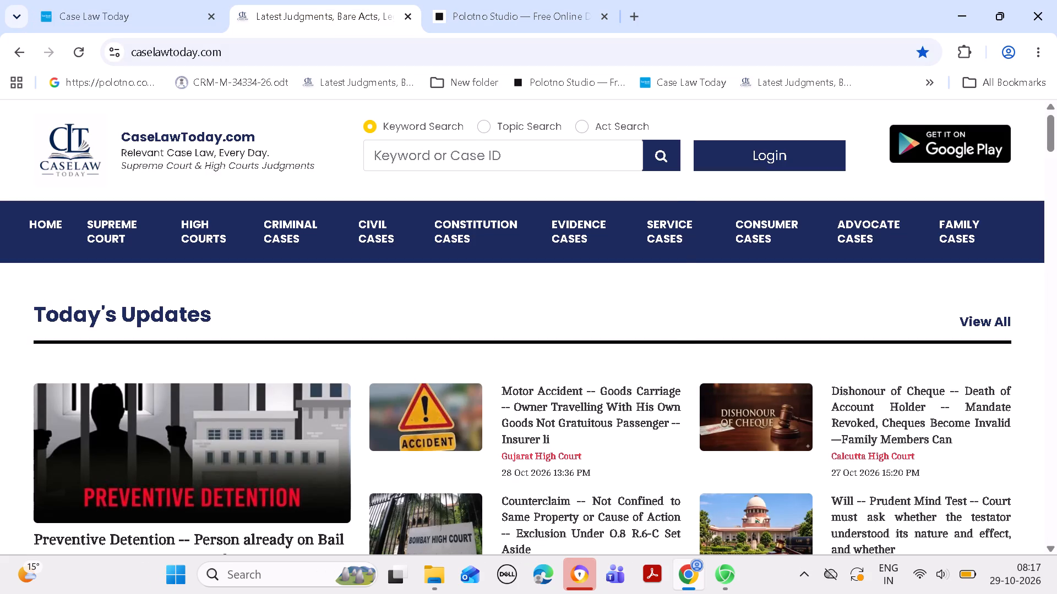
key("ctrl+v")
left_click(663, 161)
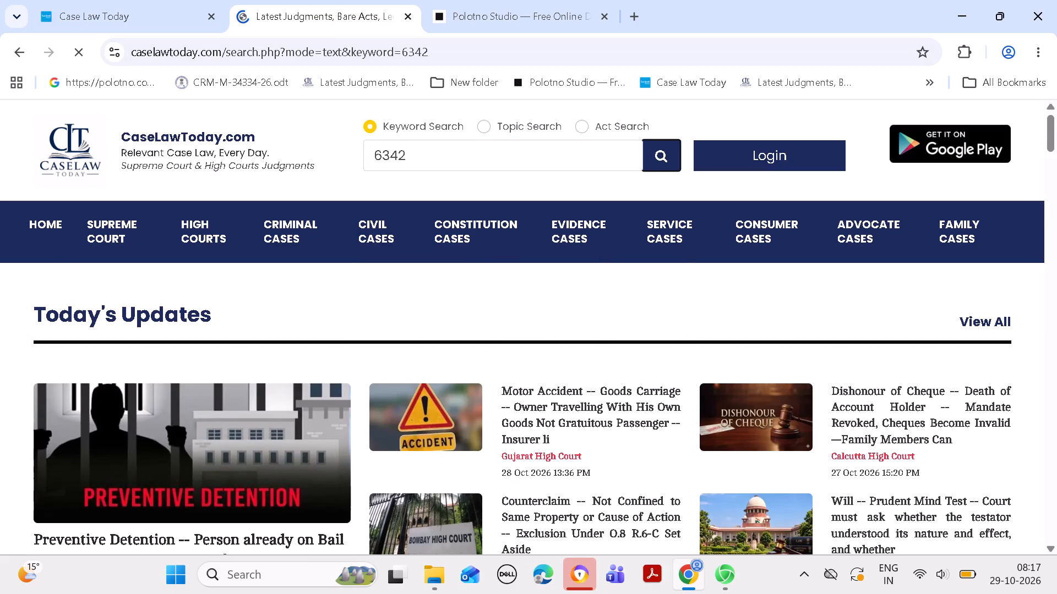
left_click_drag(1053, 165, 1056, 267)
left_click(217, 332)
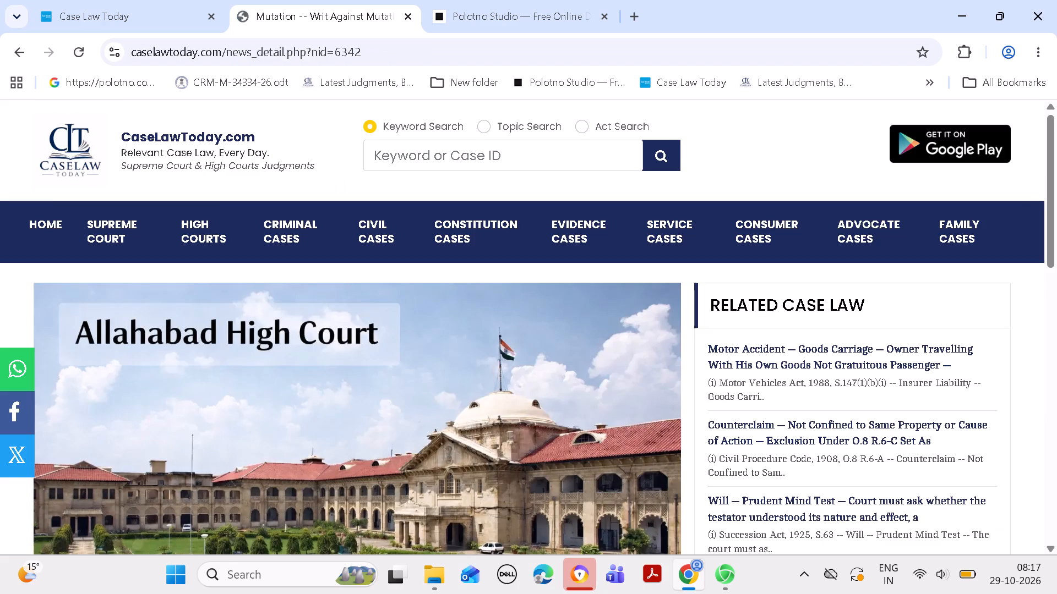
Copy the Allahabad High Court image at the top of the article.
right_click(244, 338)
left_click(298, 405)
Switch to Polotno Studio and import the project file dt reel 1.json from Downloads.
left_click(544, 5)
left_click(521, 5)
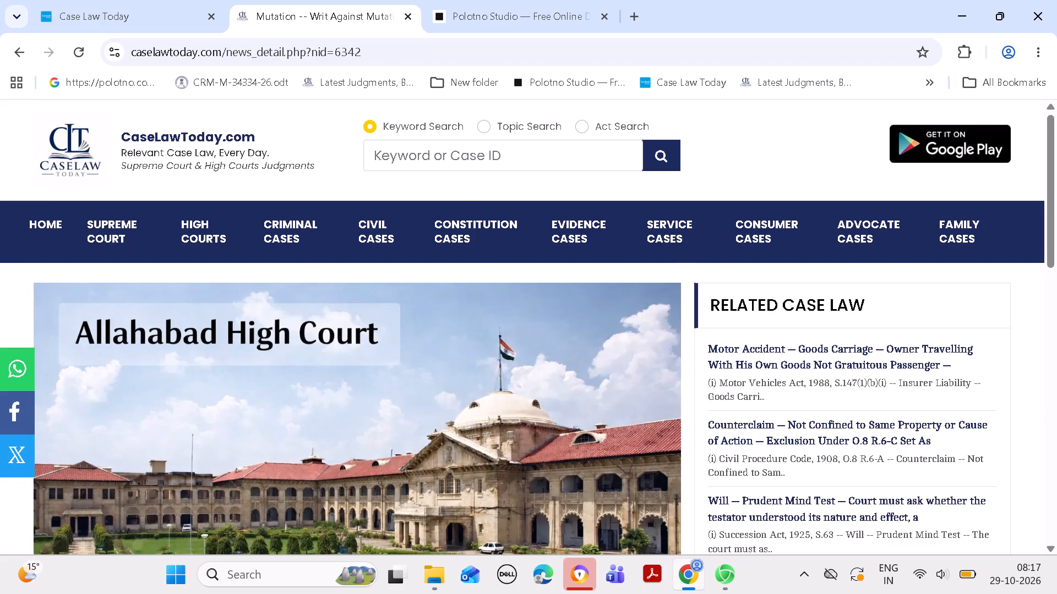
left_click(509, 15)
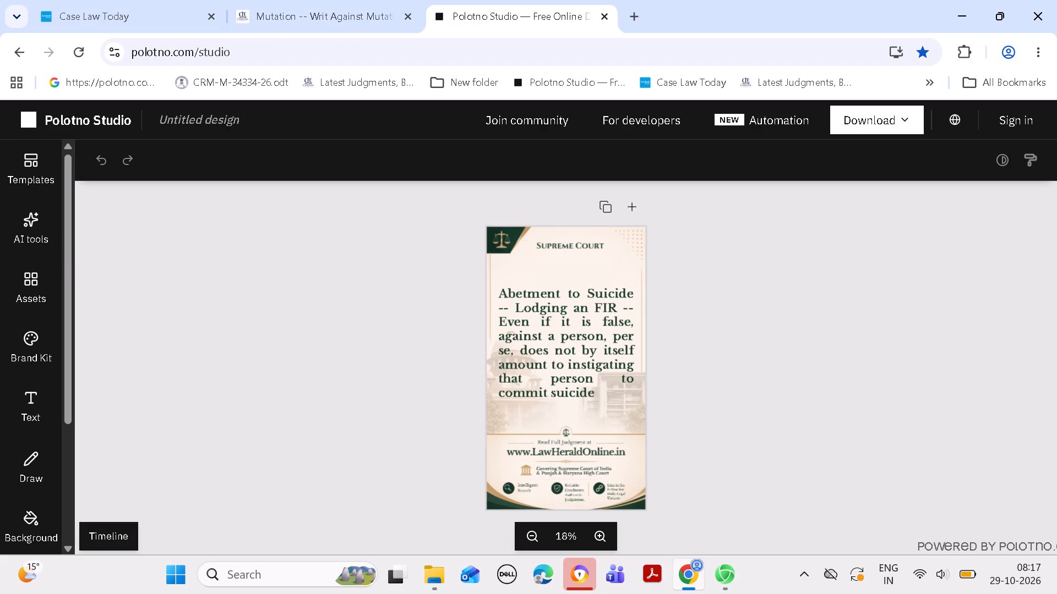
scroll(26, 514, "down", 5)
left_click(27, 510)
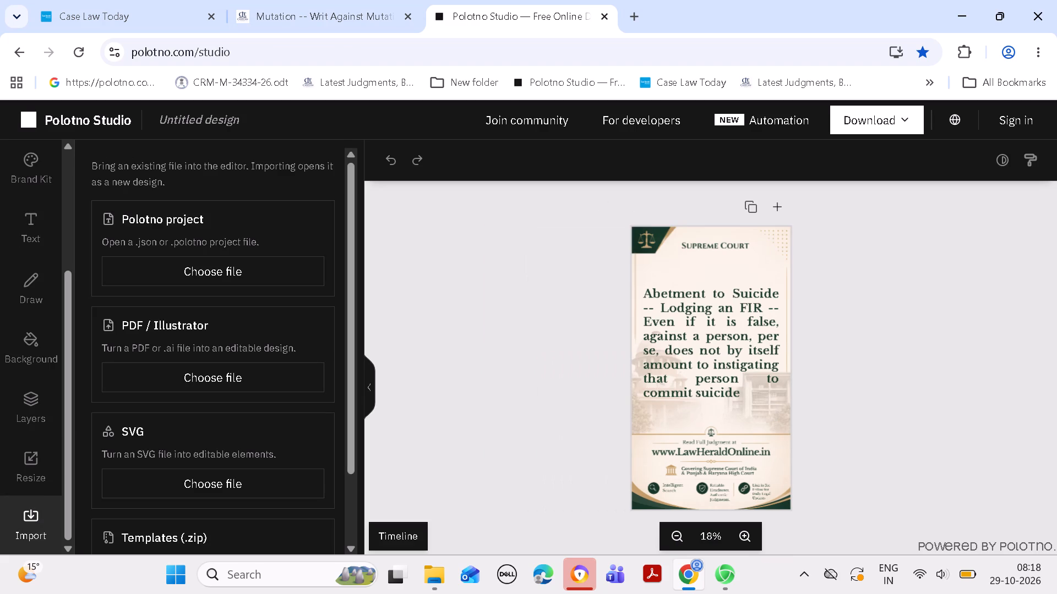
left_click(231, 268)
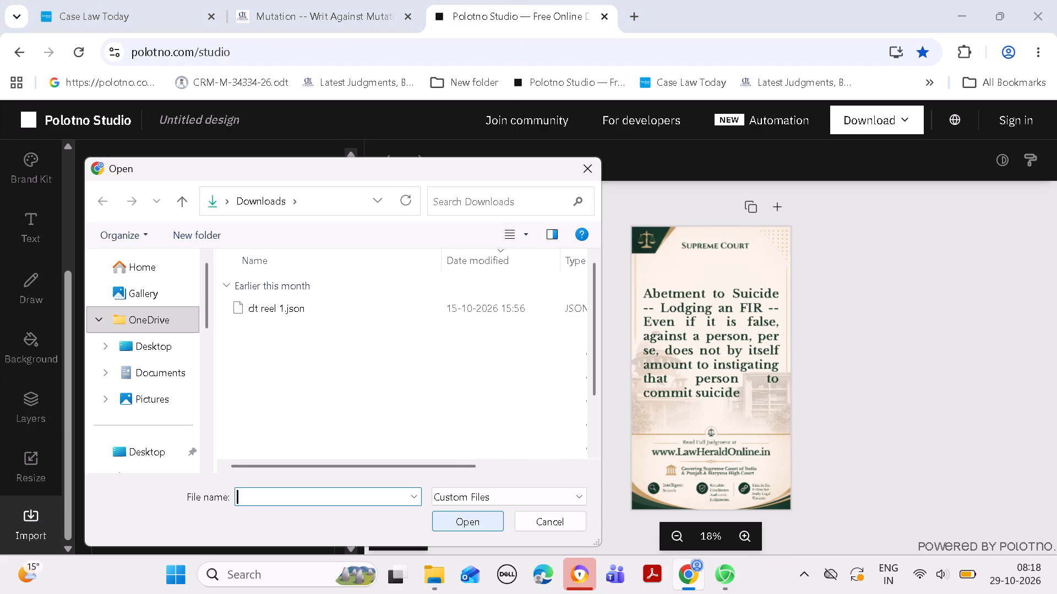
left_click(303, 310)
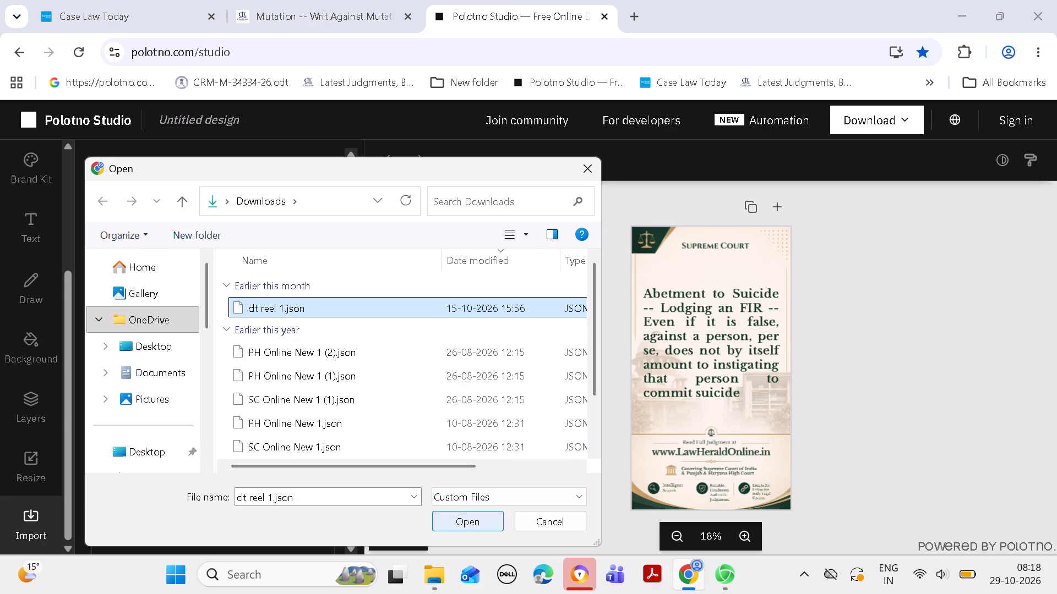
left_click(478, 515)
left_click(370, 384)
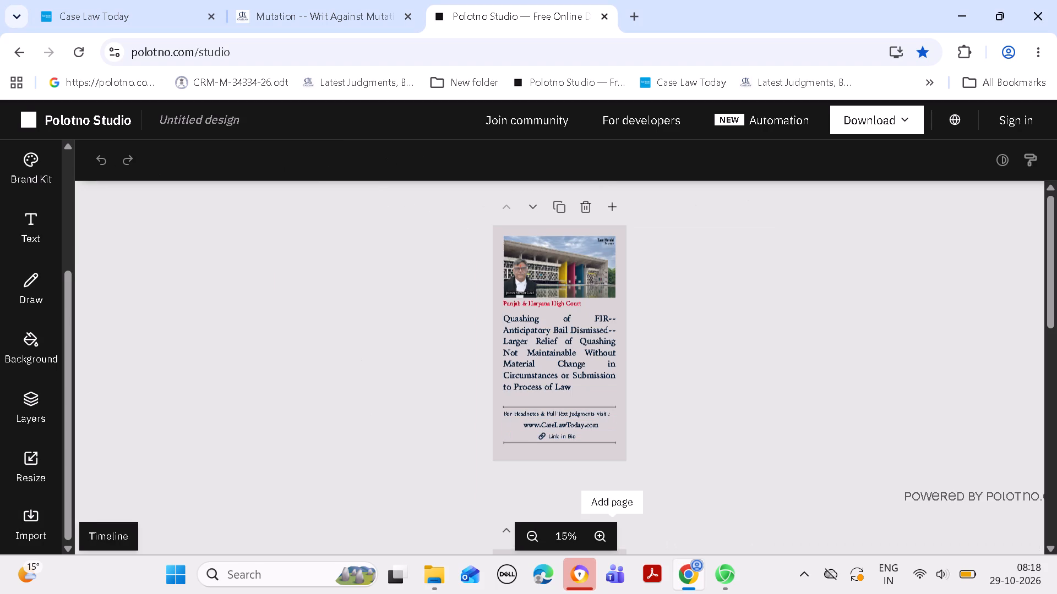
Delete the Punjab & Haryana High Court building photo from the first page of the design.
triple_click(598, 532)
left_click(595, 529)
scroll(686, 419, "up", 4)
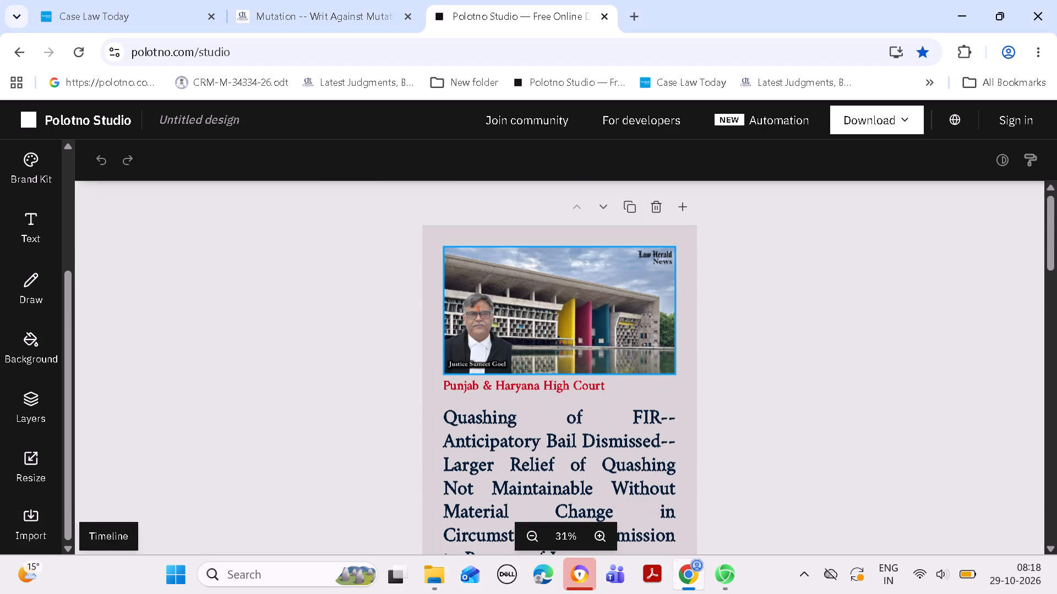
left_click(628, 328)
left_click(618, 320)
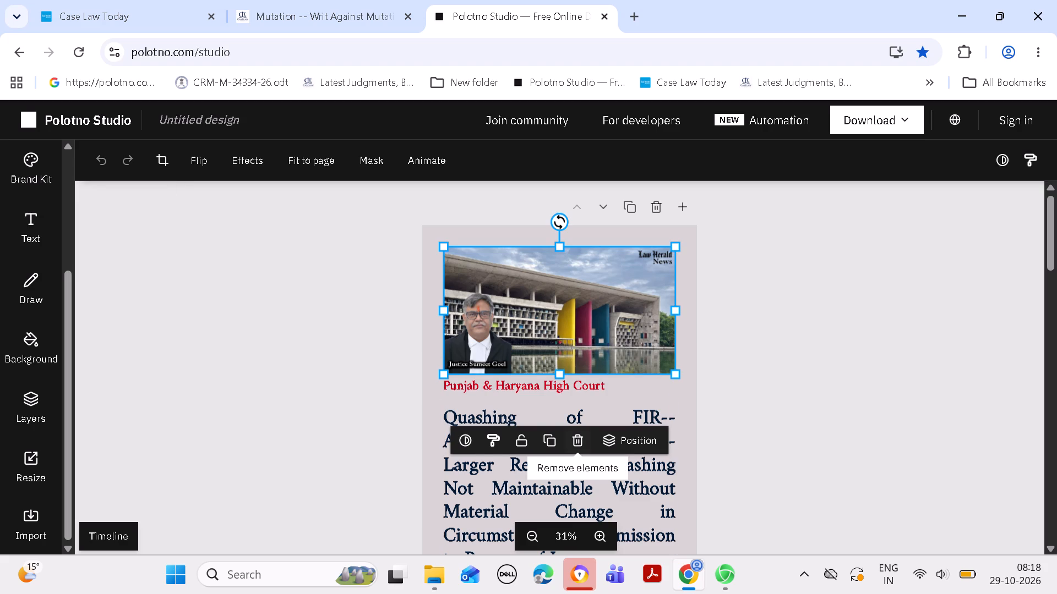
left_click(575, 439)
Paste the copied Allahabad High Court image onto the first page.
left_click(593, 301)
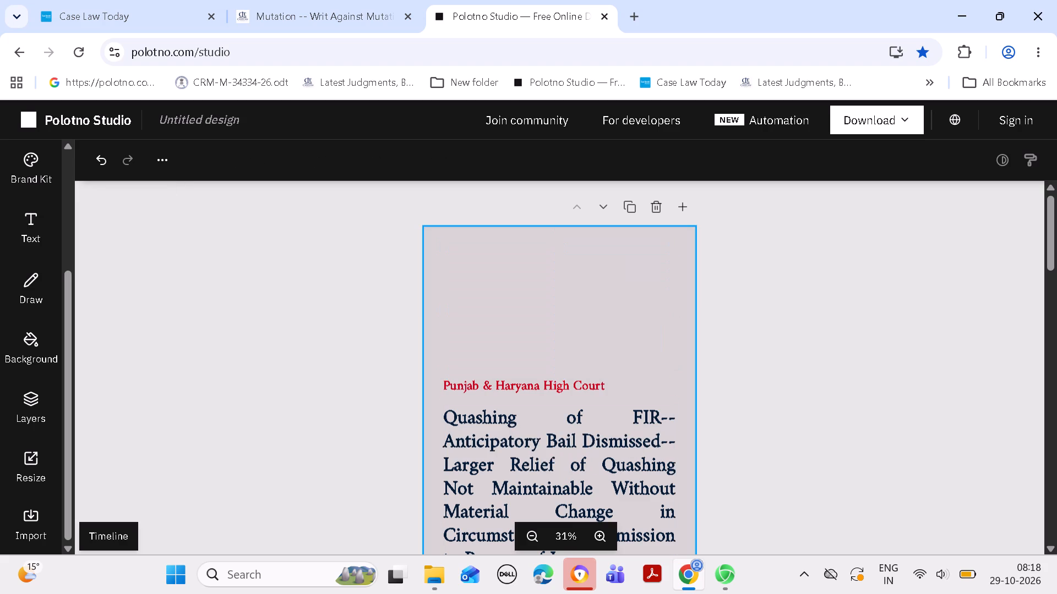
key("ctrl+v")
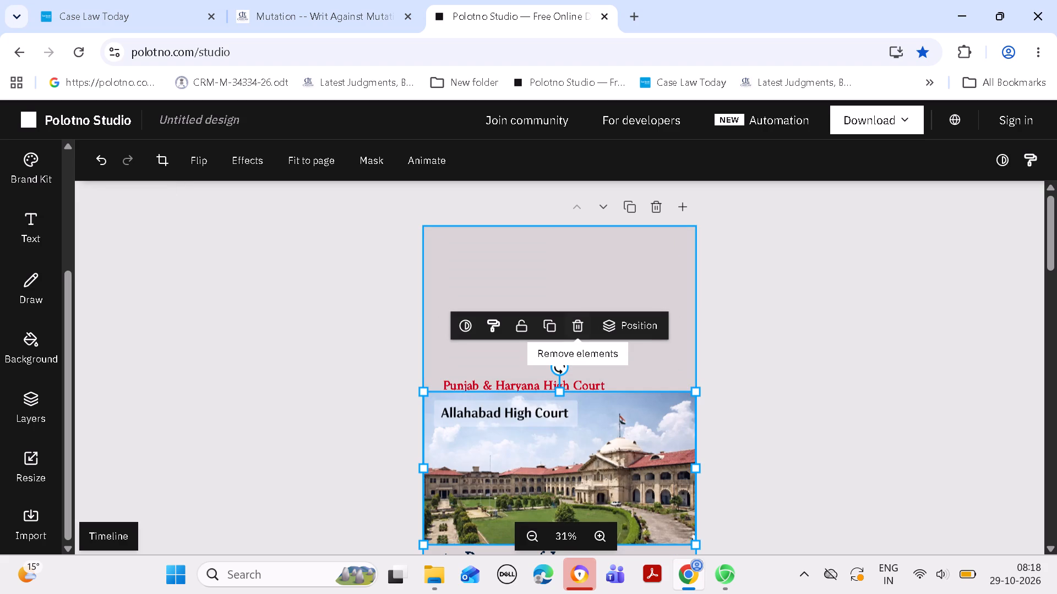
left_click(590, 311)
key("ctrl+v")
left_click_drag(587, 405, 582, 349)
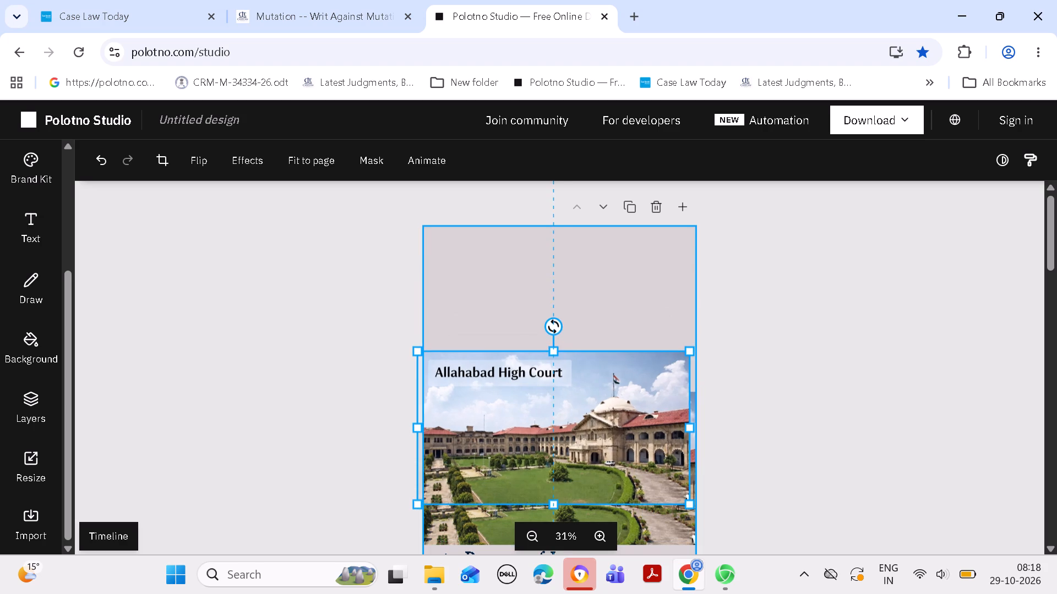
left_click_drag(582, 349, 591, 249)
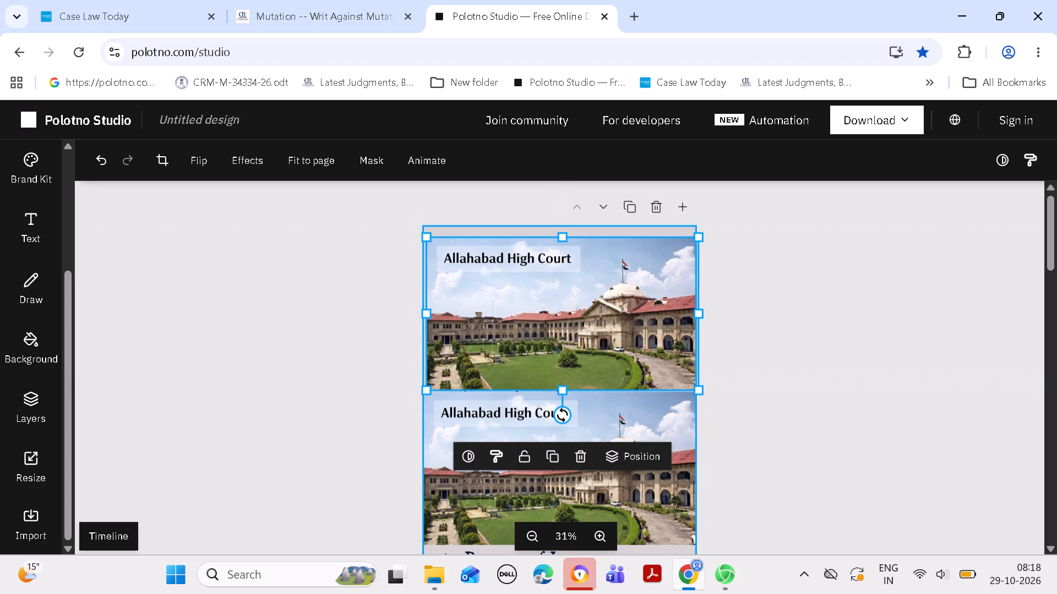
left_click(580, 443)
Move the Allahabad High Court image to the top of the page, just above the red court name.
left_click_drag(576, 439, 575, 425)
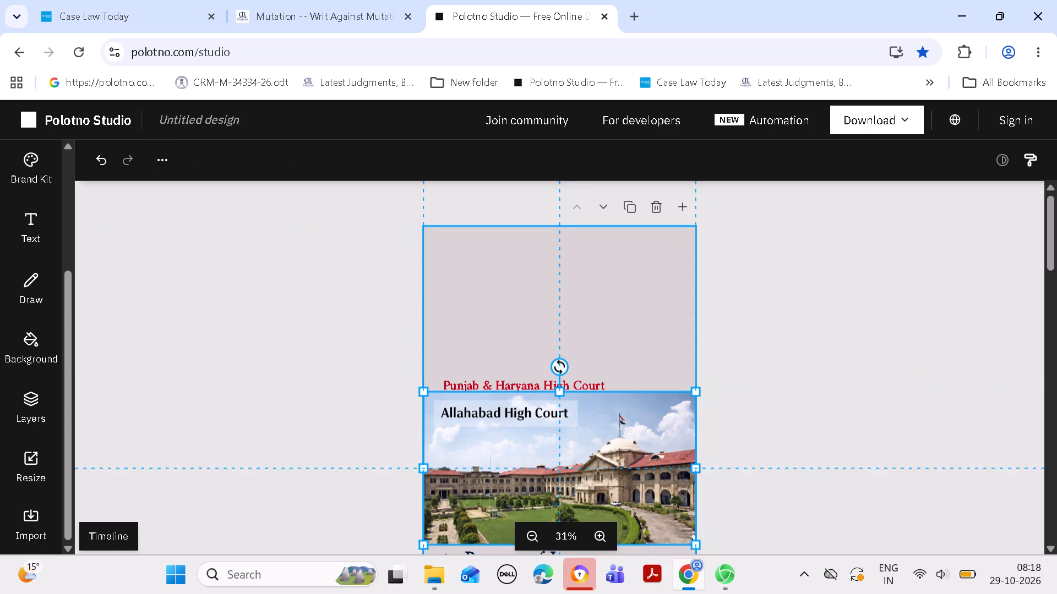
left_click_drag(575, 425, 577, 279)
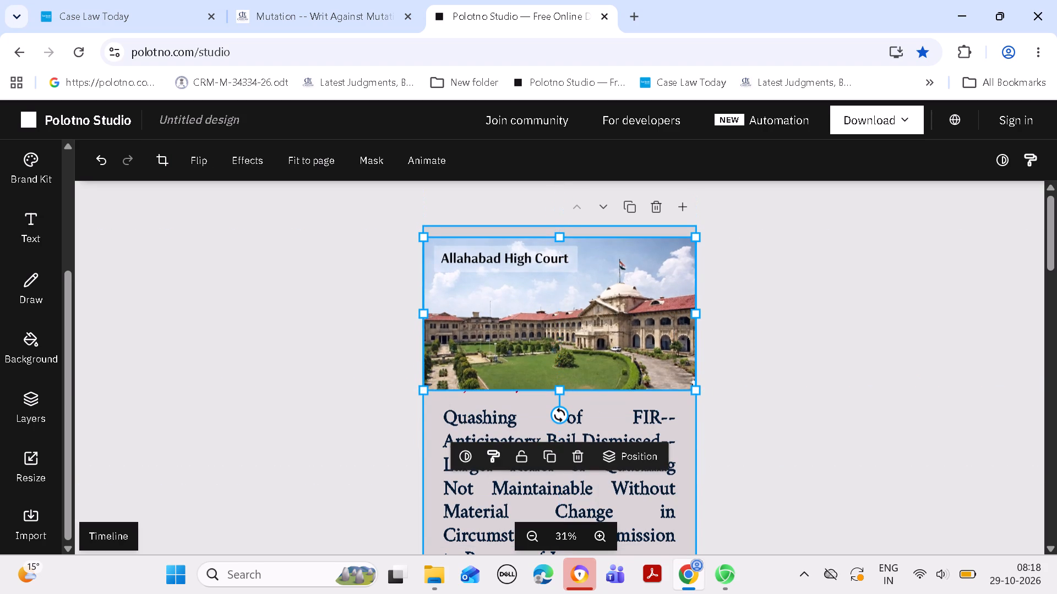
left_click_drag(579, 304, 579, 279)
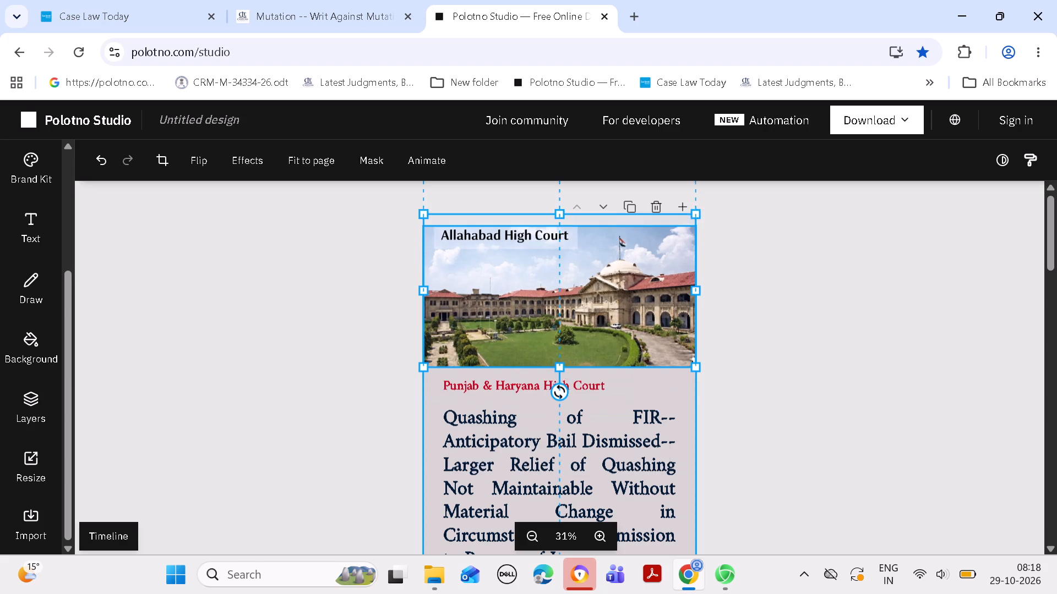
left_click_drag(579, 279, 580, 286)
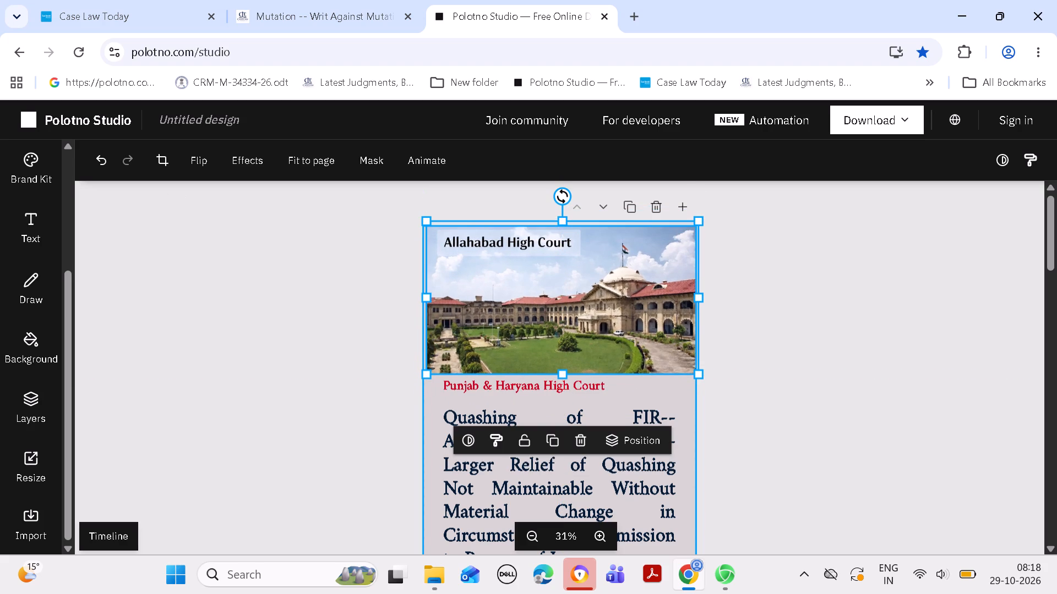
Copy the full Law Point text from the Case Law Today edit page of news item 6342.
left_click(124, 14)
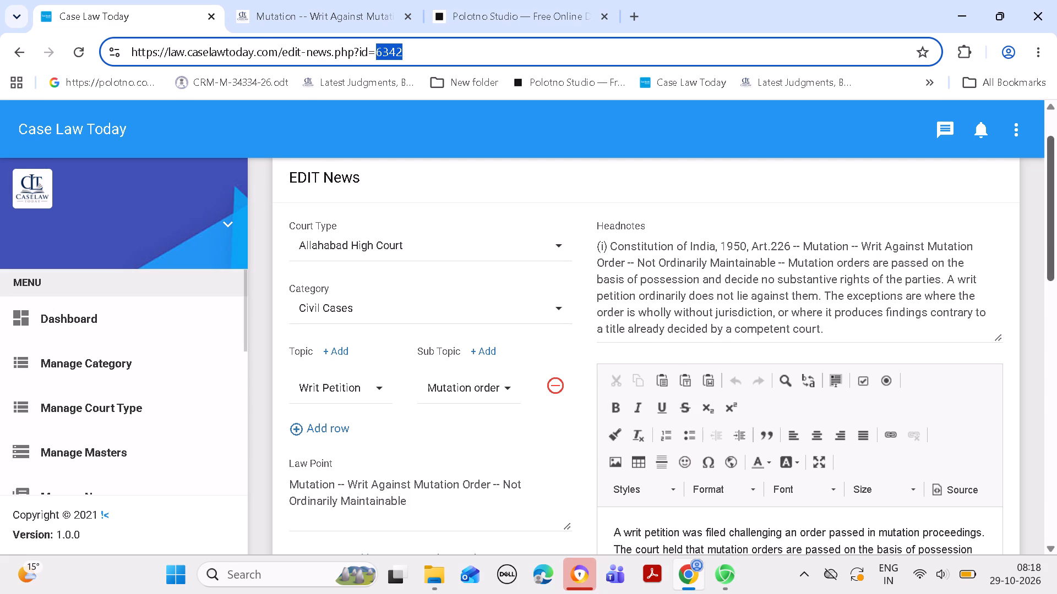
left_click_drag(1056, 233, 1056, 270)
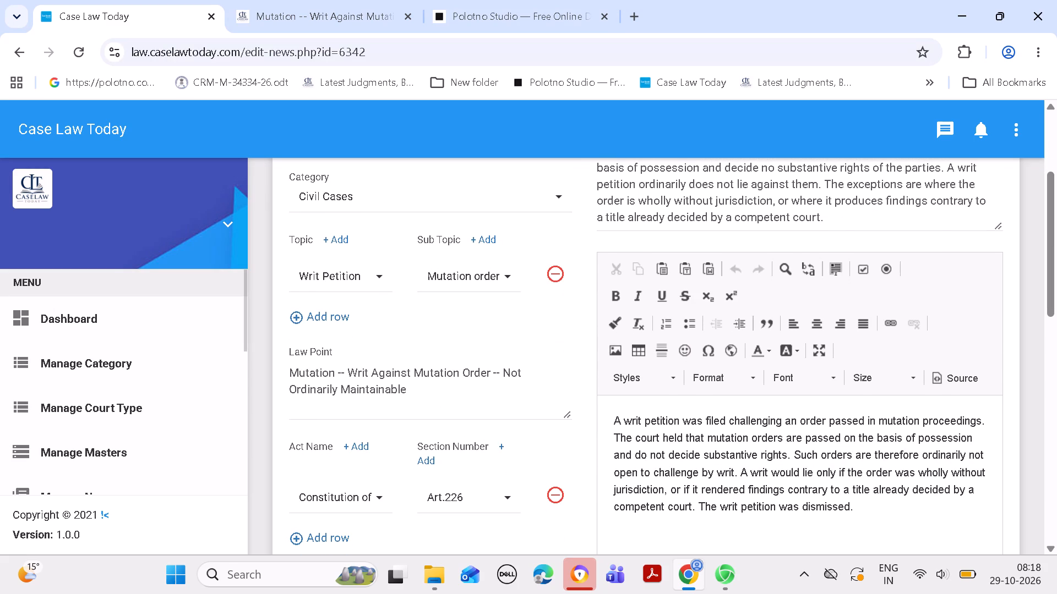
left_click(286, 374)
left_click(286, 369)
left_click(418, 385)
double_click(414, 380)
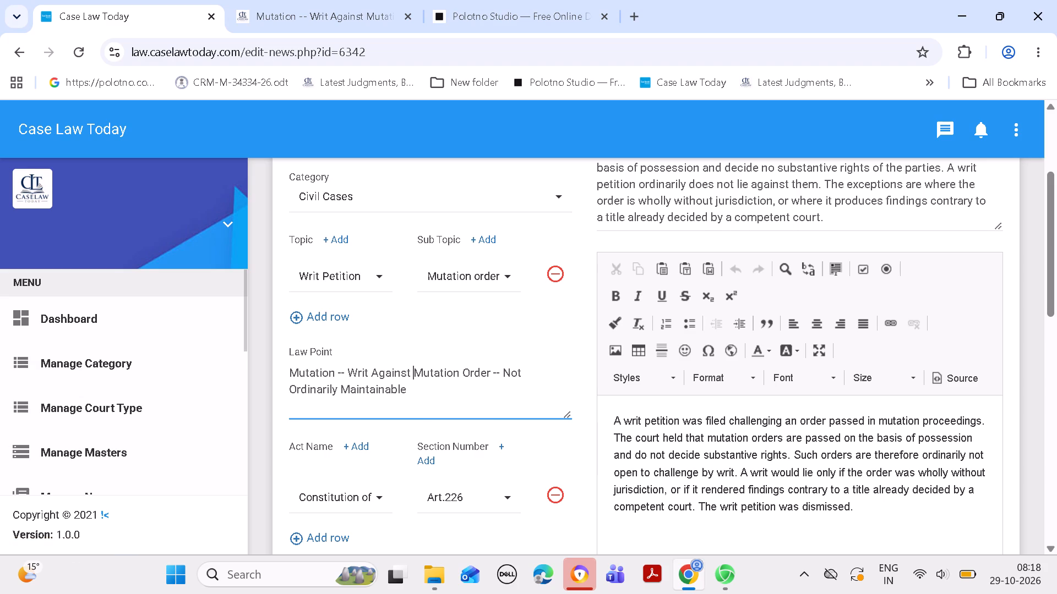
left_click(290, 370)
key("ctrl+a")
key("ctrl+c")
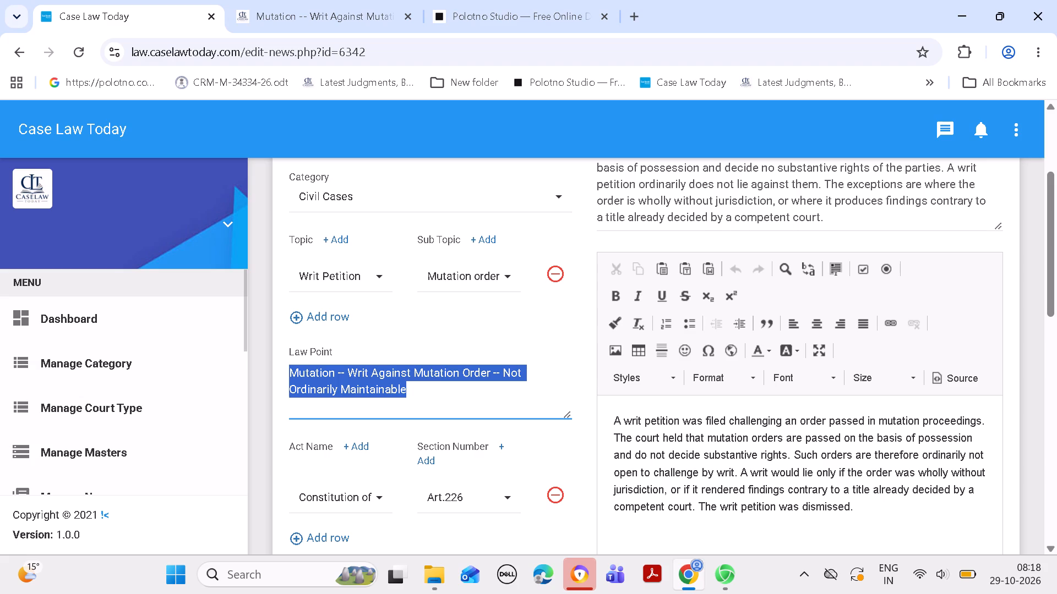
In Polotno Studio, replace the first page's headline with the copied text "Mutation -- Writ Against Mutation Order -- Not Ordinarily Maintainable".
left_click(522, 25)
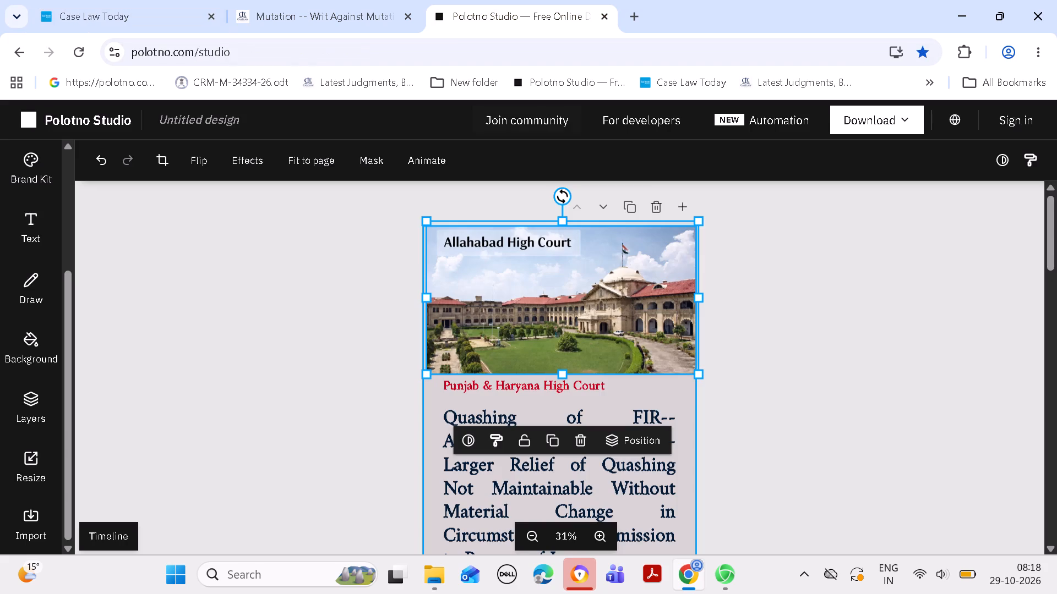
left_click(760, 404)
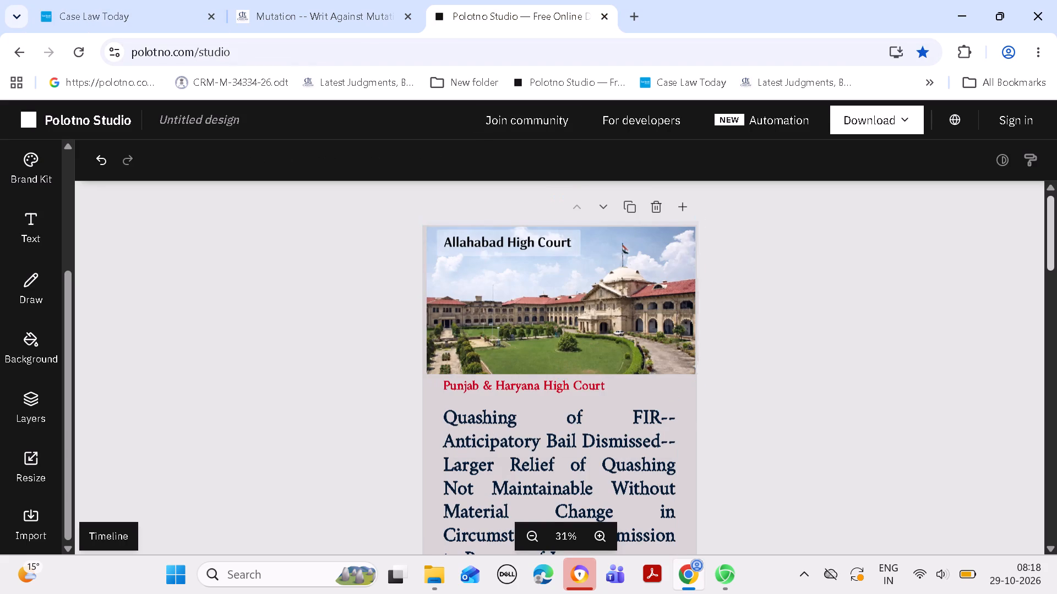
left_click_drag(1047, 255, 1051, 277)
double_click(593, 380)
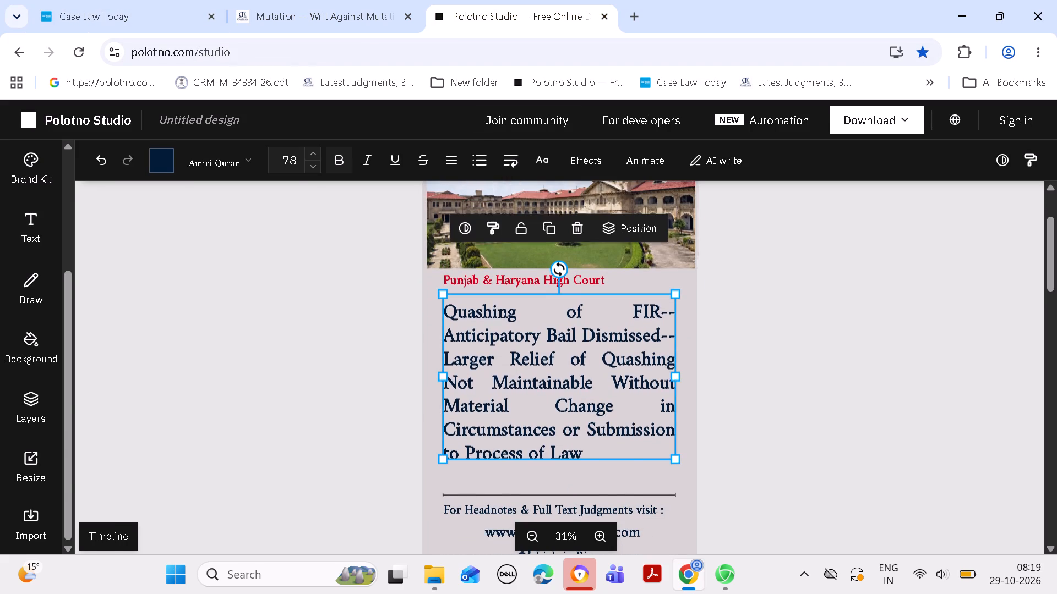
key("ctrl+a")
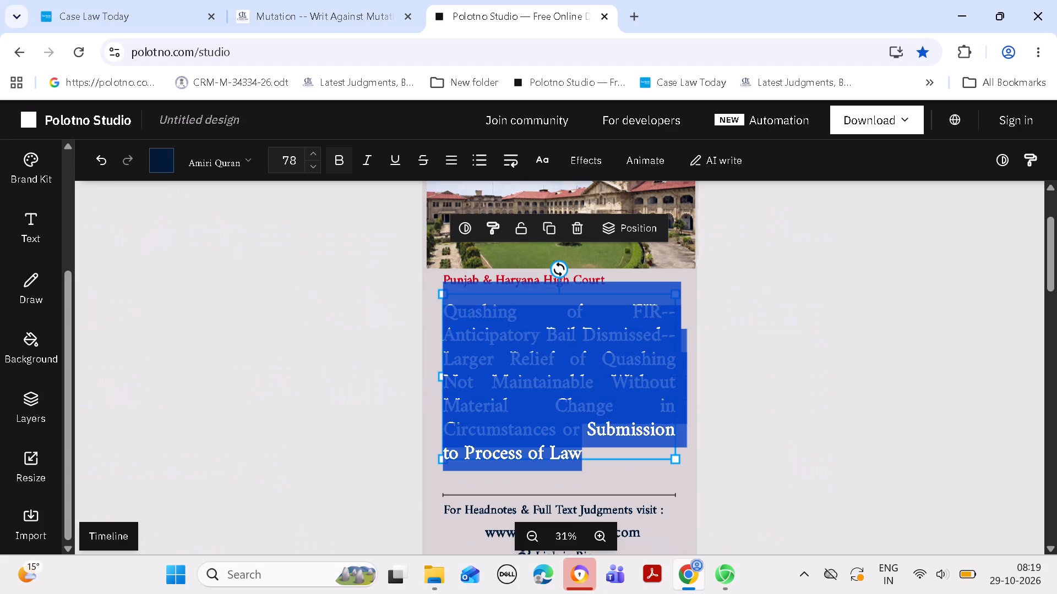
key("ctrl+v")
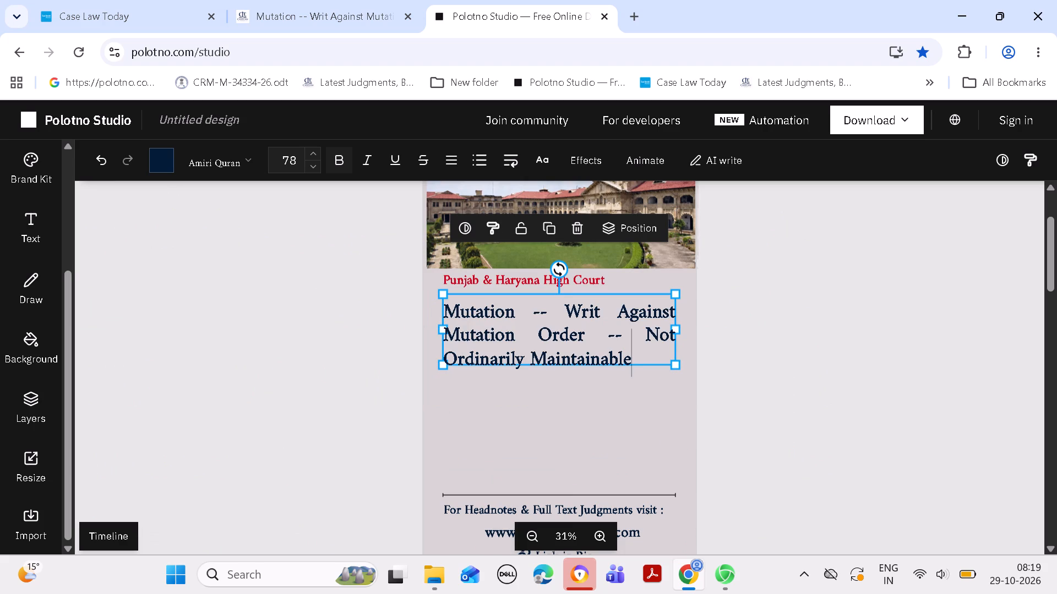
Move the headline text down the first page to just above the divider line.
left_click_drag(1051, 276, 1045, 251)
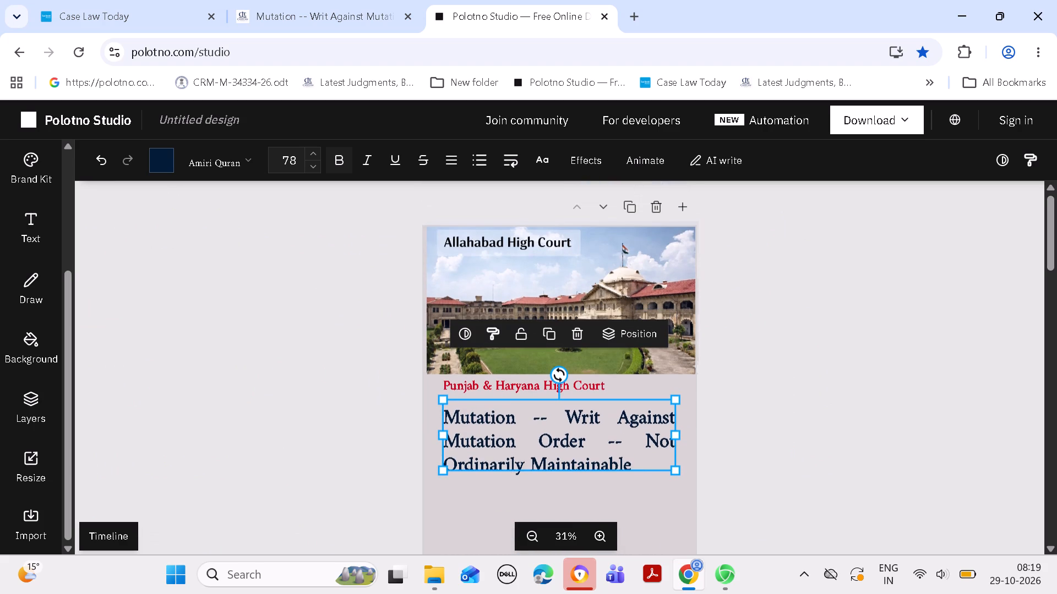
left_click(534, 531)
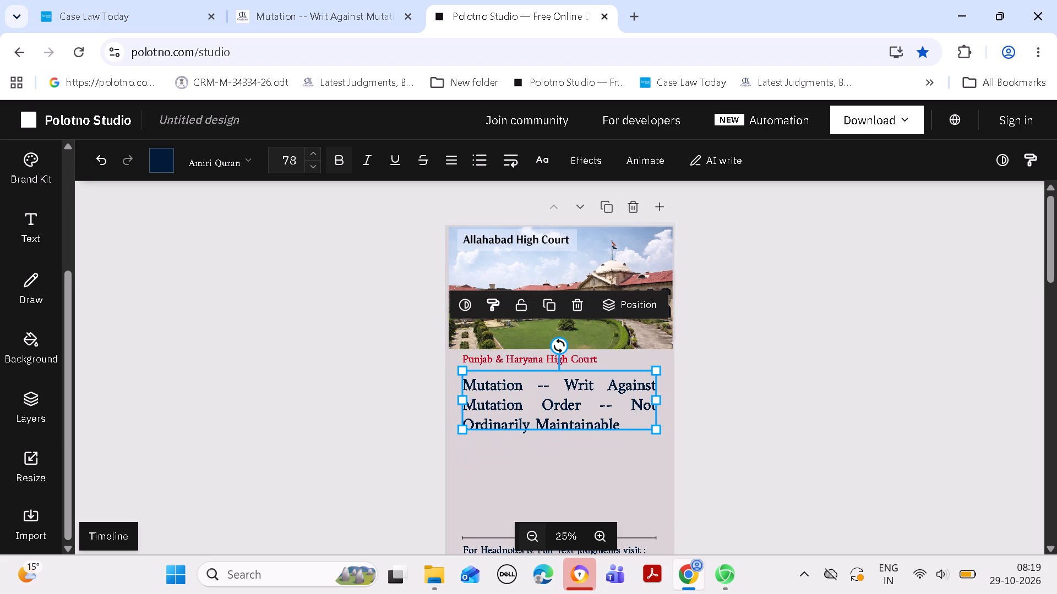
left_click_drag(552, 399, 552, 468)
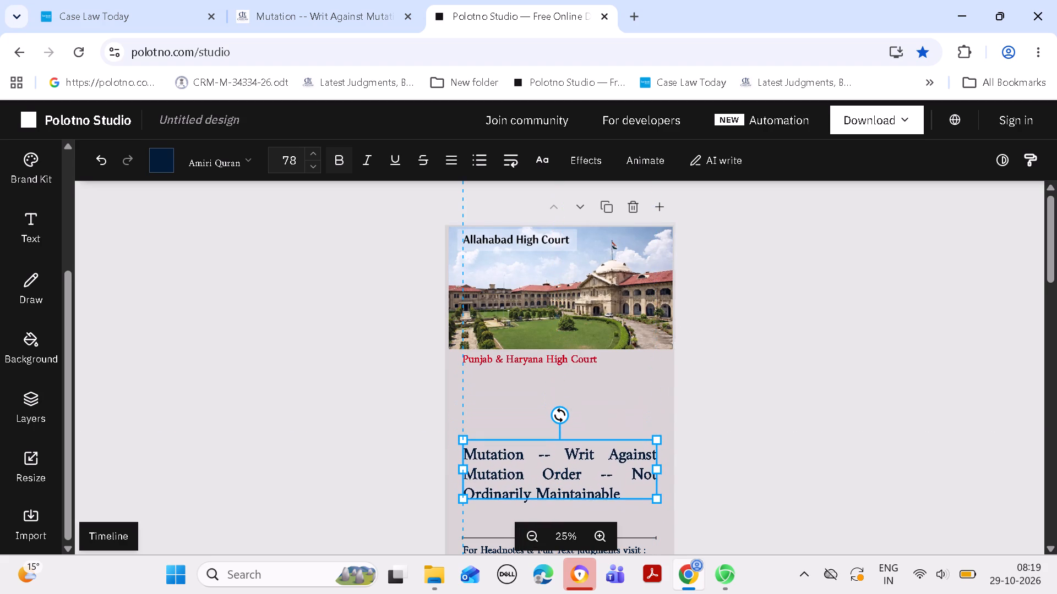
left_click_drag(552, 468, 552, 472)
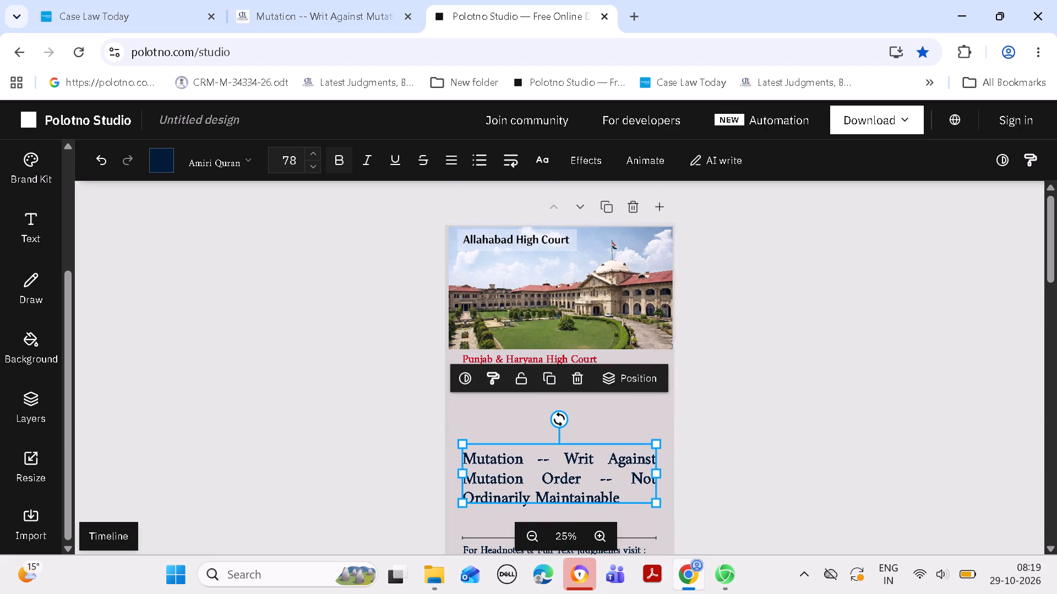
Set the first page headline's font size to 94.
triple_click(314, 150)
triple_click(311, 150)
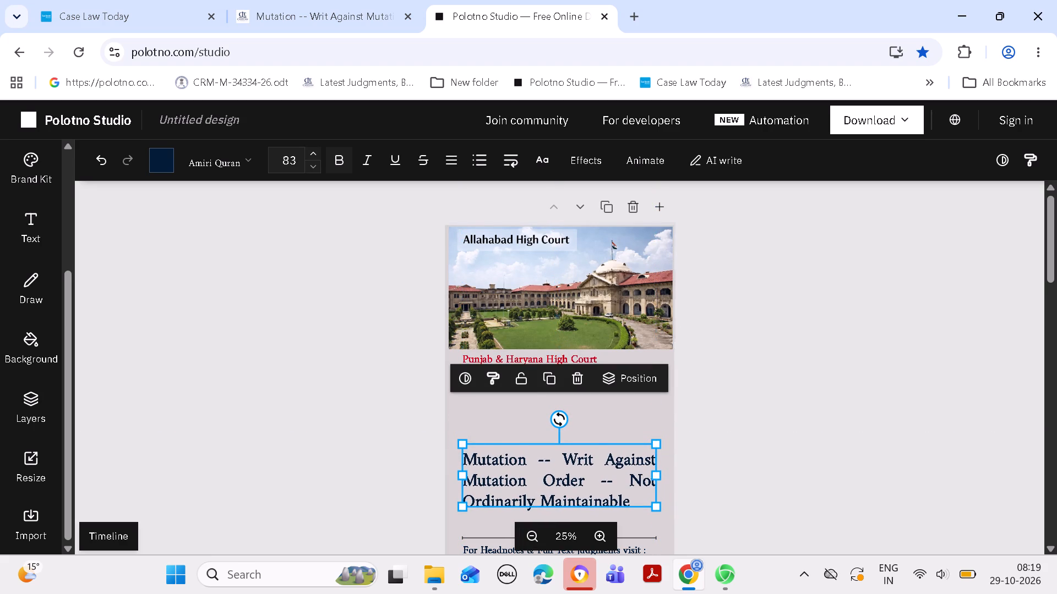
triple_click(308, 150)
triple_click(308, 148)
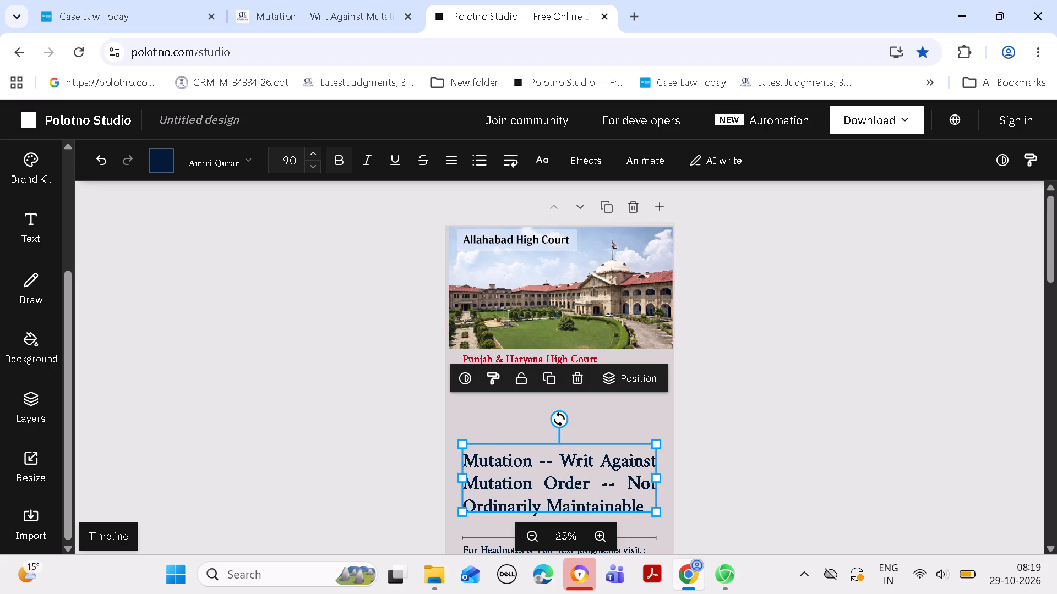
triple_click(308, 148)
left_click(308, 147)
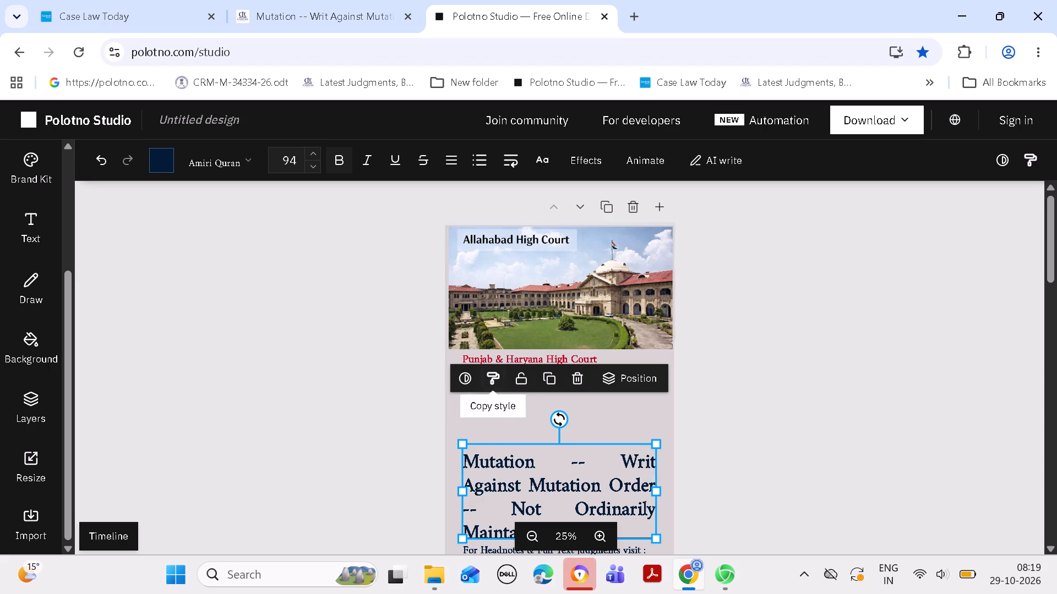
left_click(791, 414)
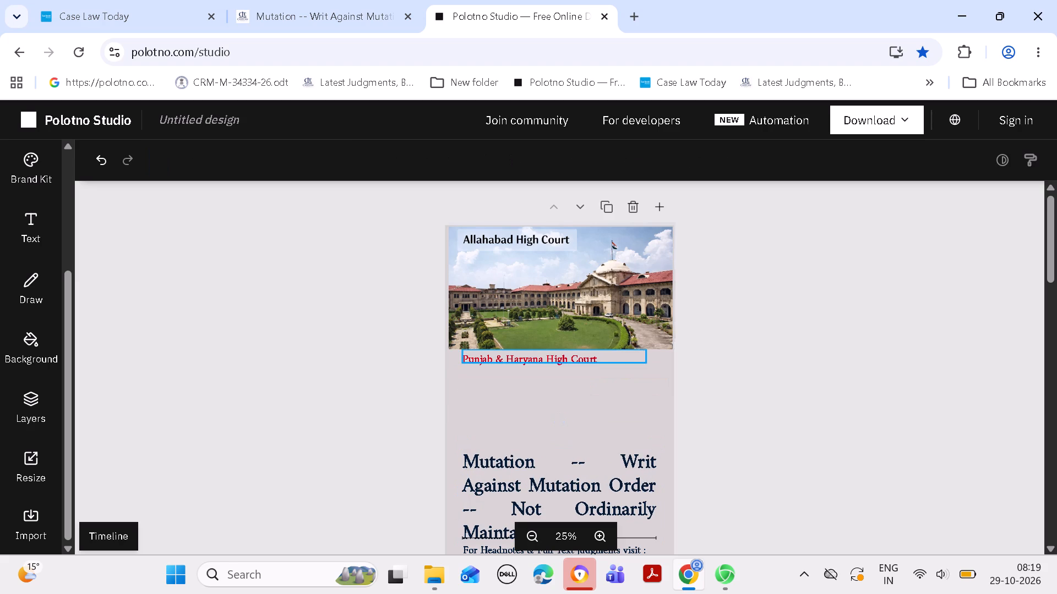
Shift the red court name and the Allahabad High Court image down, leaving a margin above the image and the name just below it.
left_click_drag(538, 355, 538, 391)
left_click(760, 367)
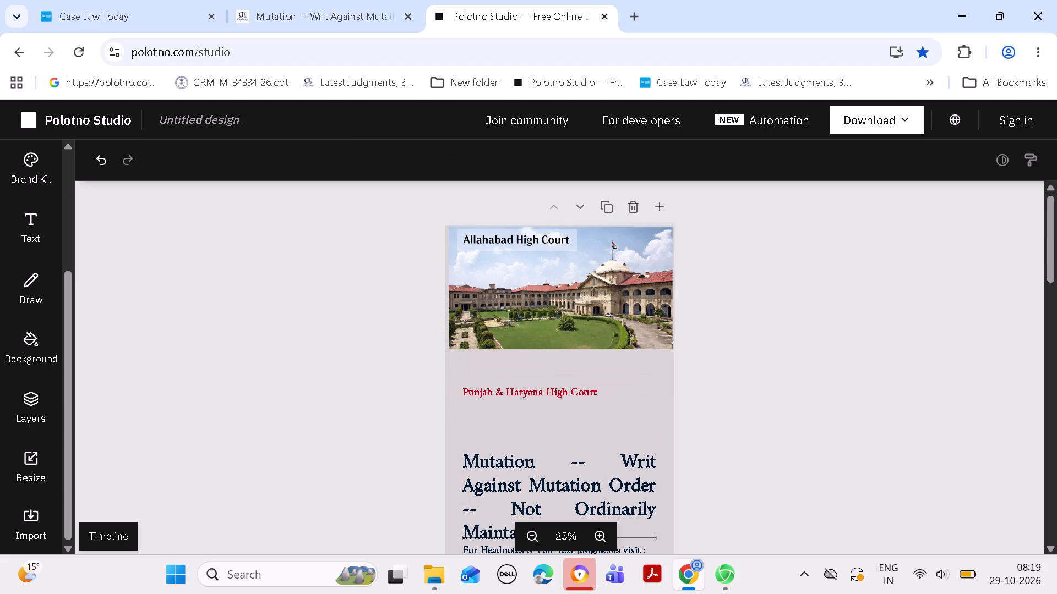
left_click_drag(581, 333, 585, 359)
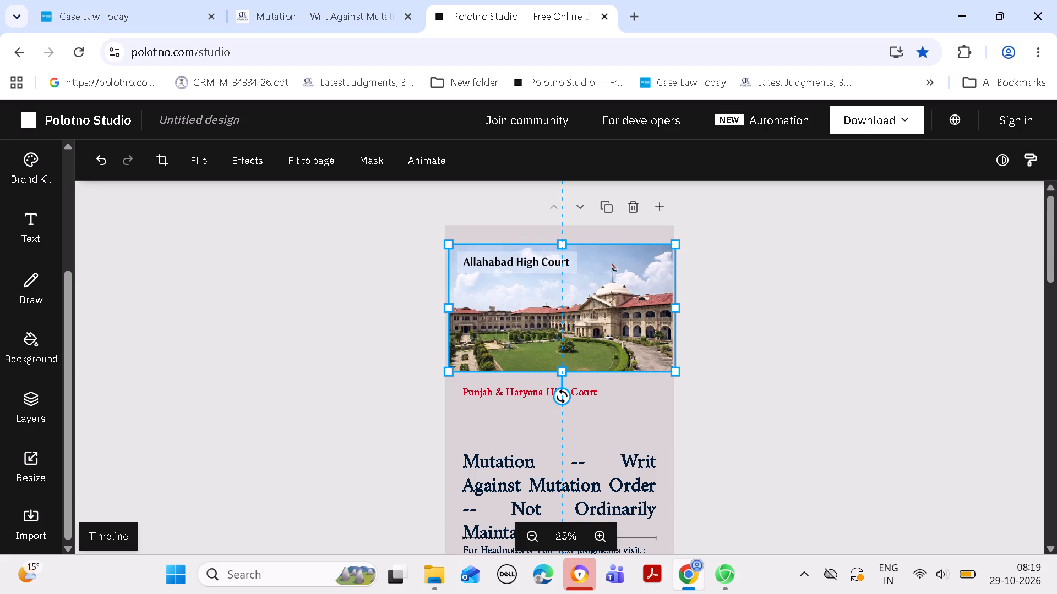
left_click_drag(585, 359, 585, 363)
Crop both sides of the Allahabad High Court image to roughly the width of the headline text.
double_click(633, 316)
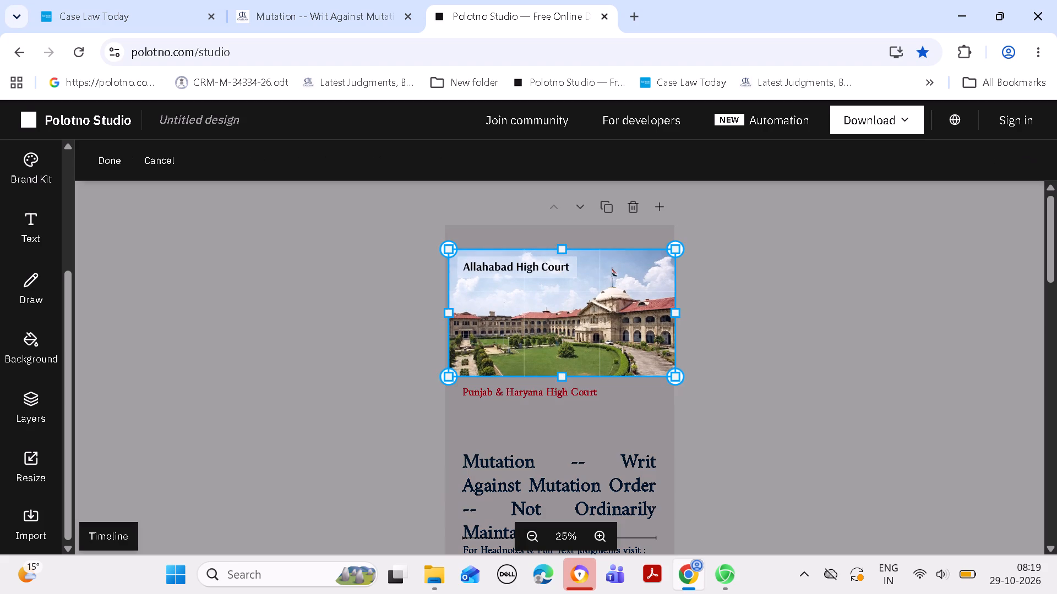
left_click_drag(672, 312, 665, 311)
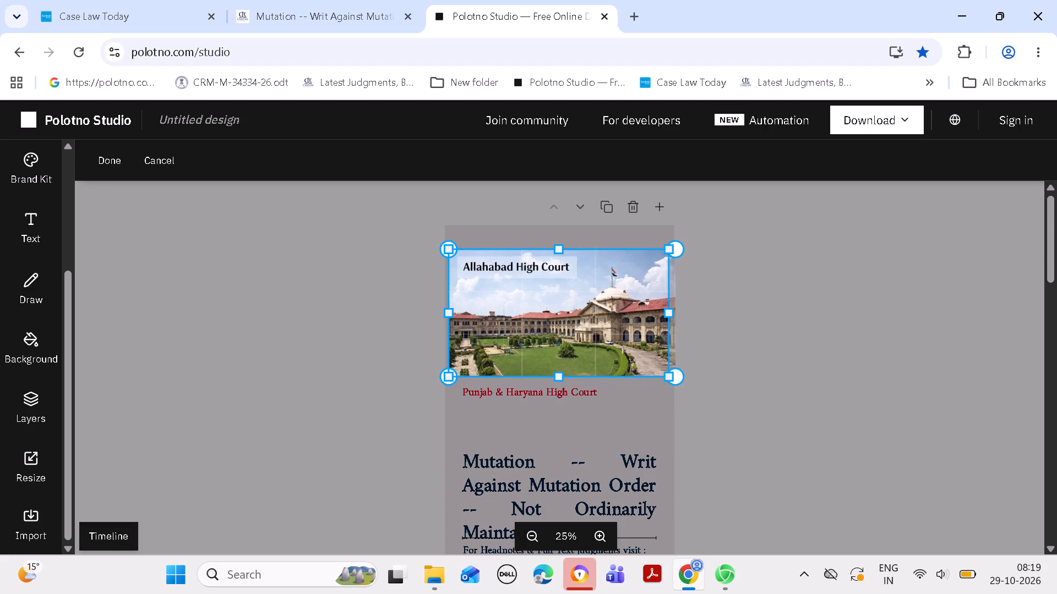
left_click_drag(665, 311, 652, 309)
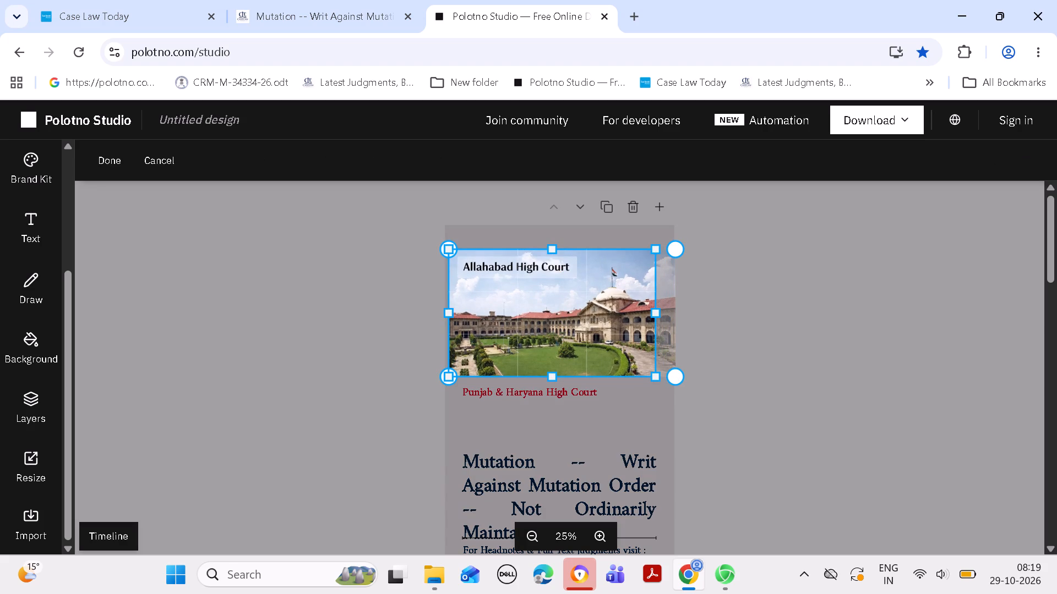
left_click_drag(451, 311, 464, 313)
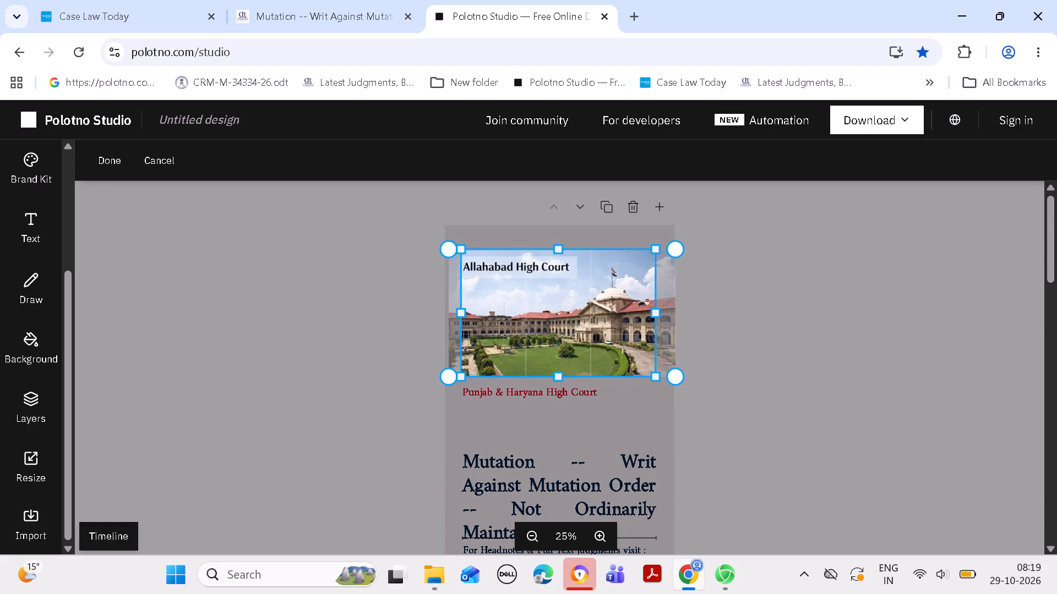
double_click(768, 299)
Fine-tune the court image's side edges to line up with the text below, at a size of 923 x 608.
left_click(598, 311)
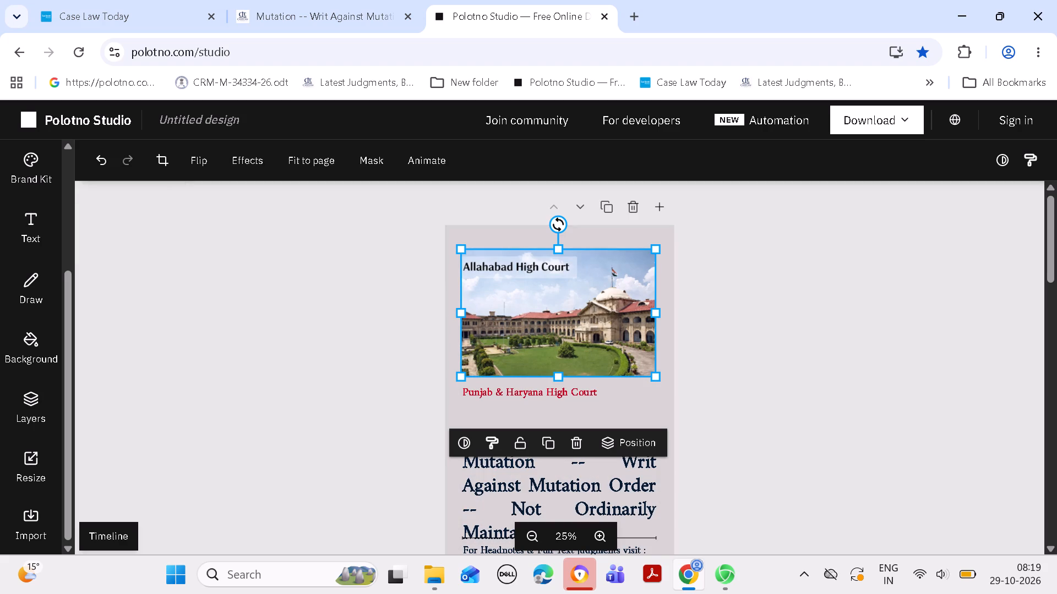
left_click(657, 313)
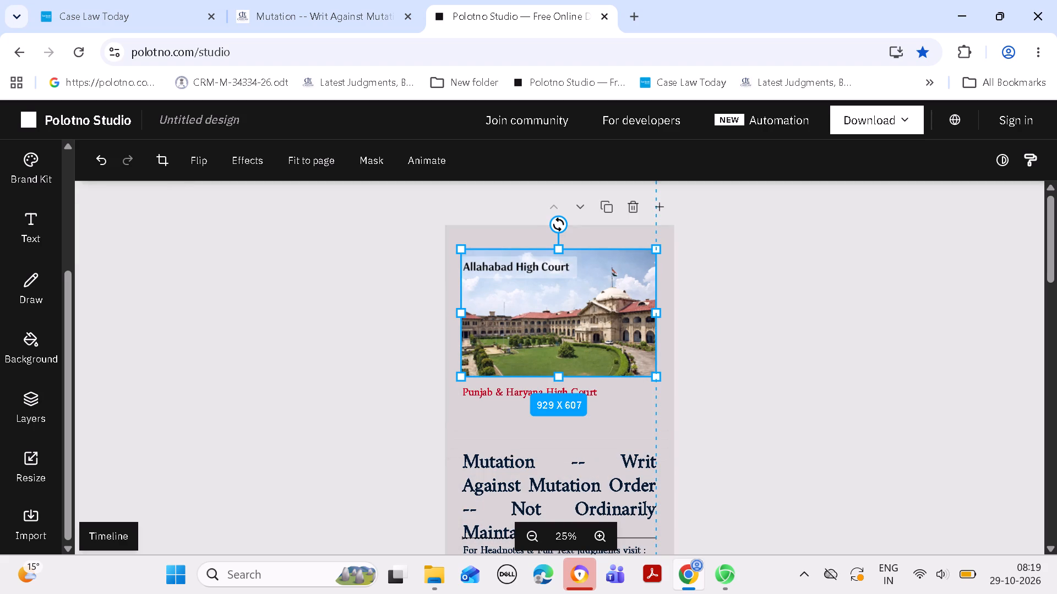
left_click(464, 315)
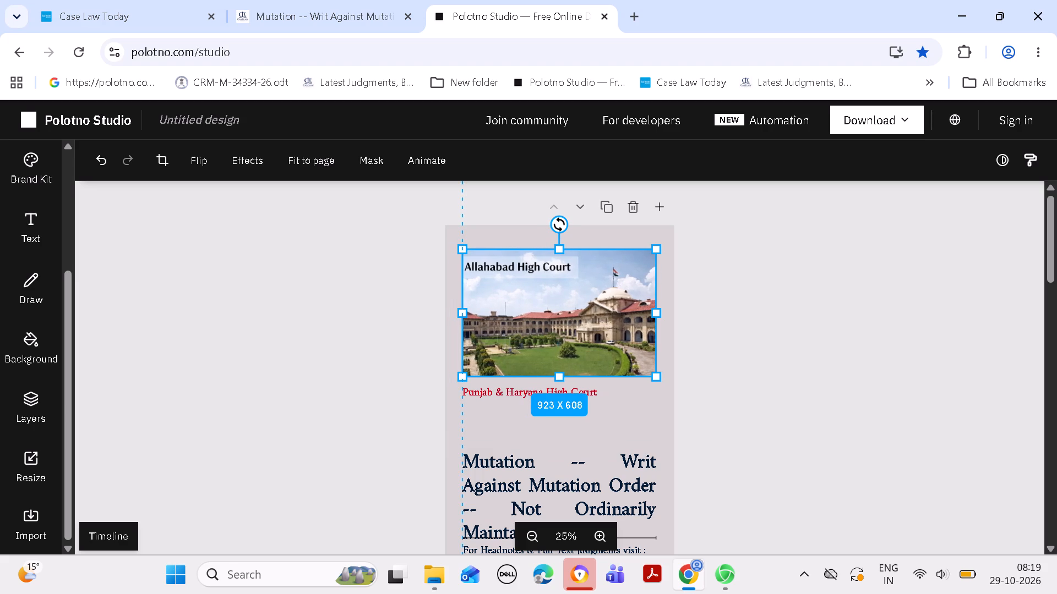
left_click(737, 319)
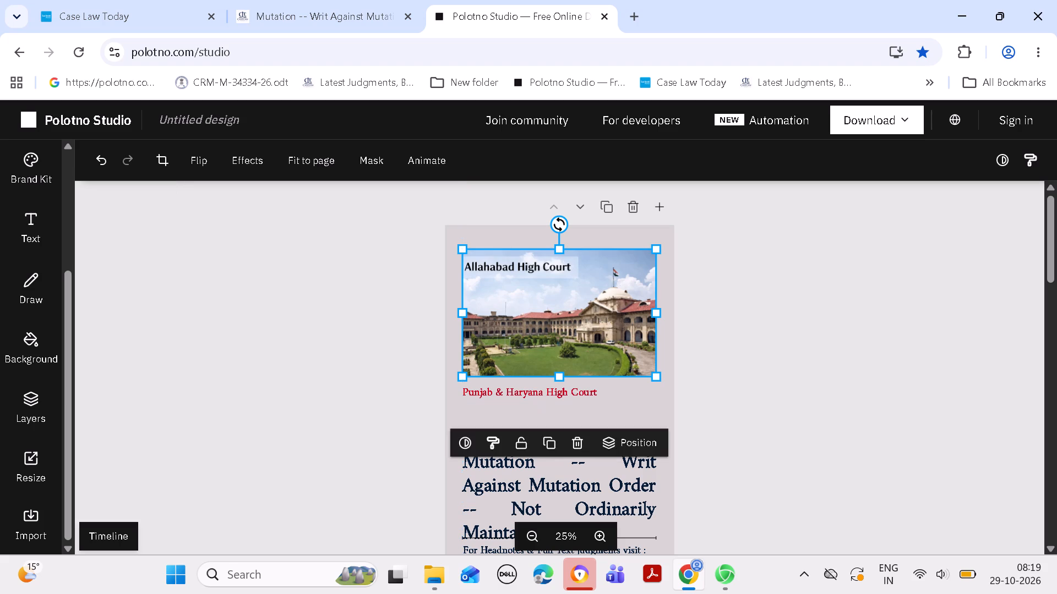
Move the headline up to sit just below the red court name.
left_click_drag(618, 478, 612, 457)
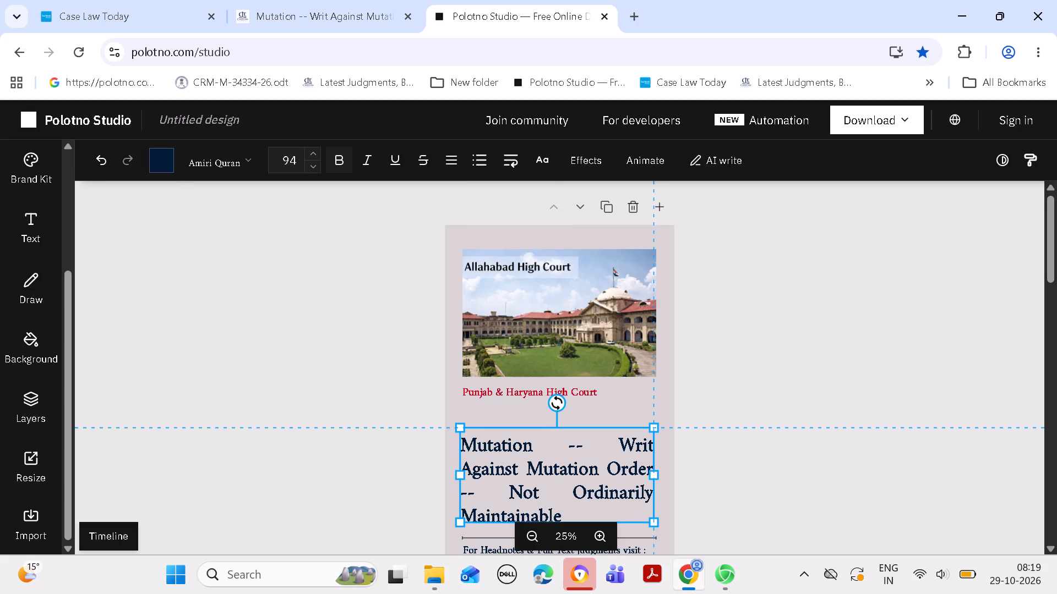
left_click_drag(612, 457, 611, 436)
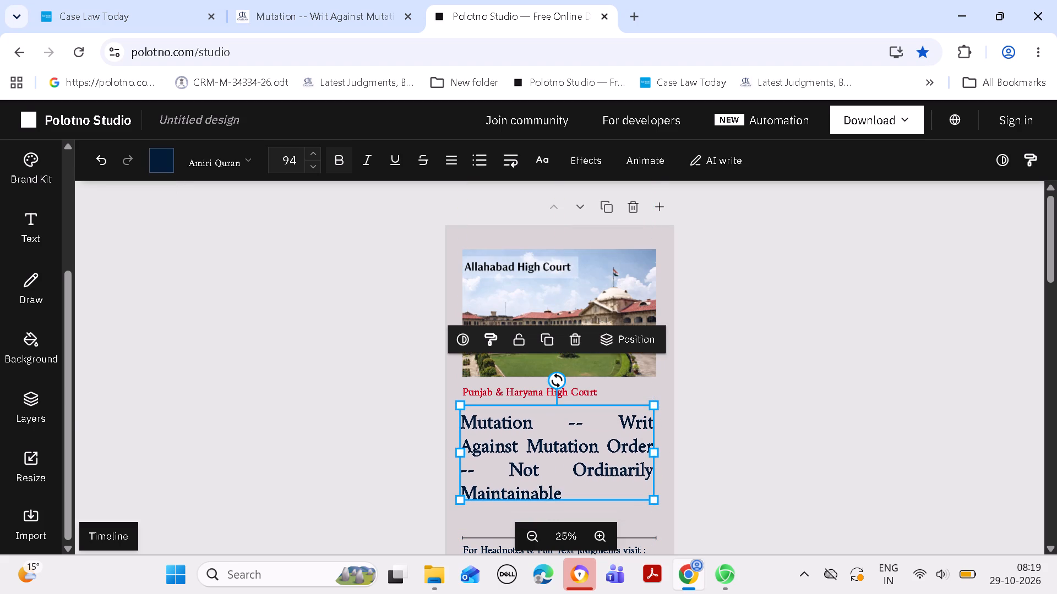
left_click(820, 387)
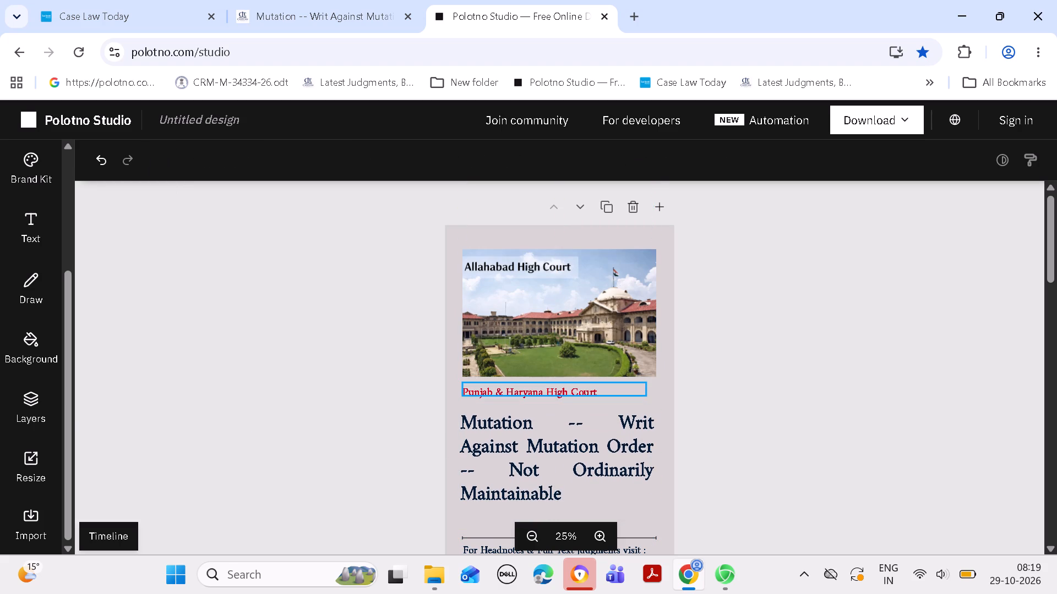
Copy the court name "Allhabad High Court" from the Citation of news item 6342 in Case Law Today.
left_click(121, 9)
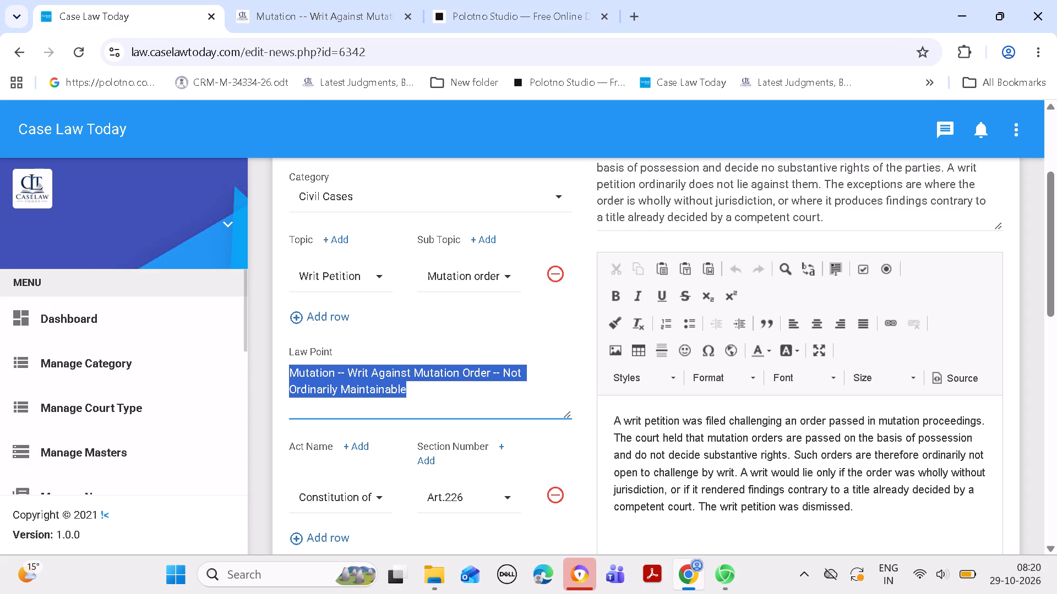
left_click_drag(1054, 266, 1056, 365)
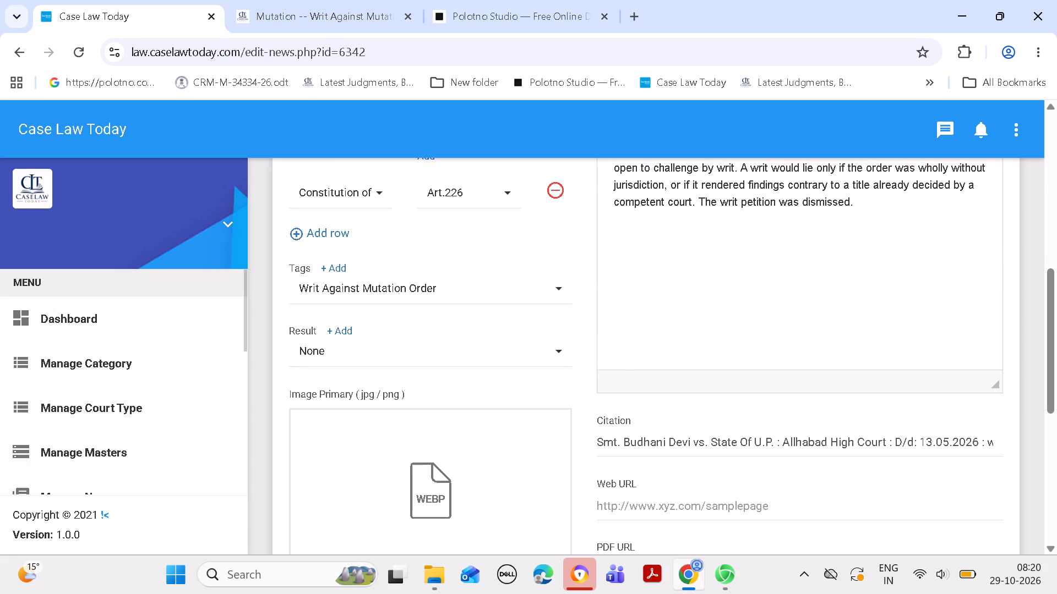
left_click(932, 368)
left_click_drag(782, 443, 790, 440)
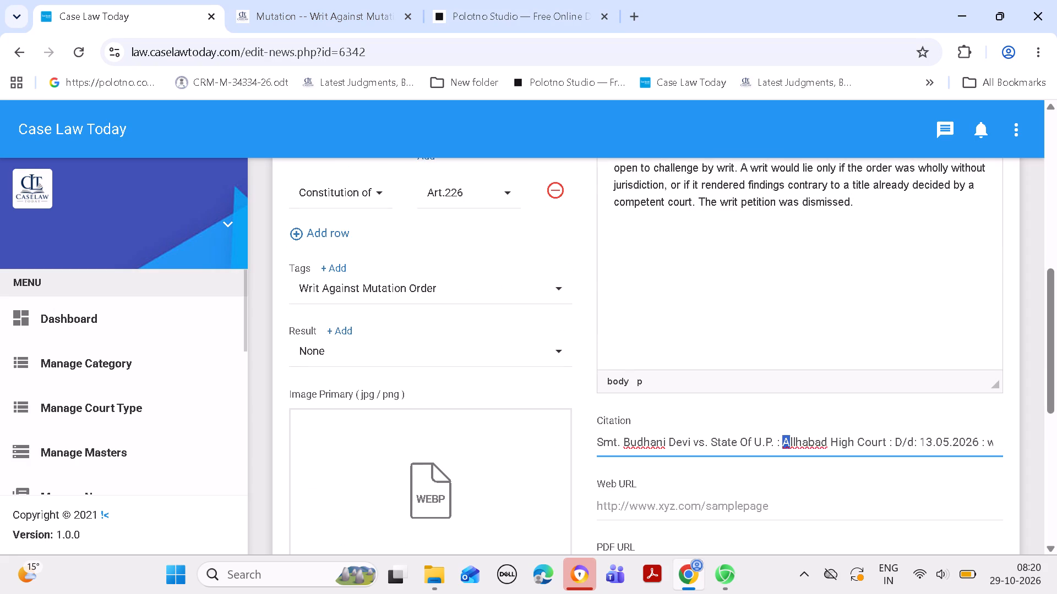
left_click_drag(790, 440, 851, 439)
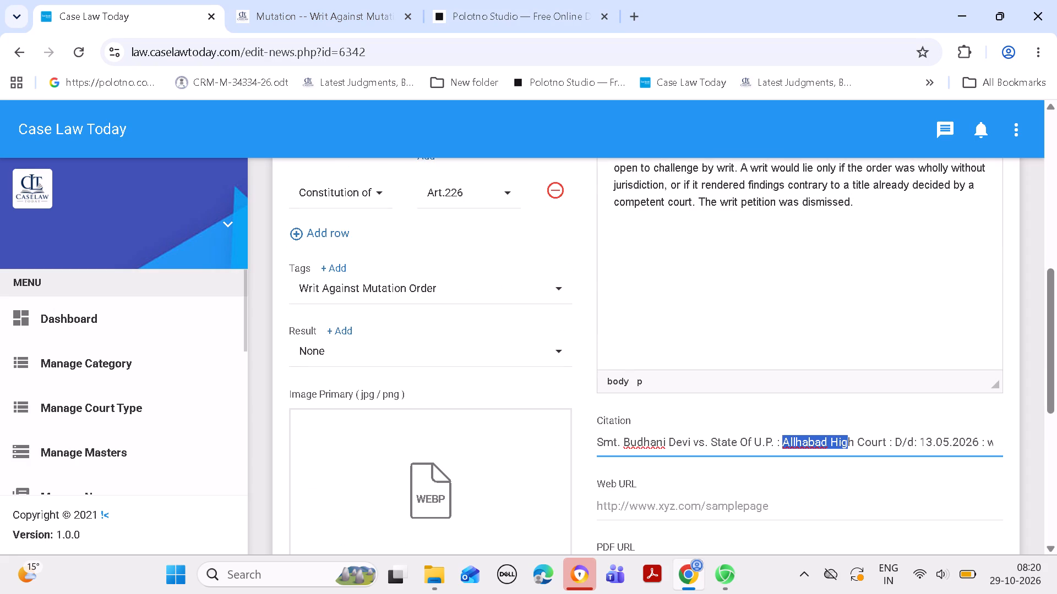
left_click_drag(851, 439, 862, 439)
left_click_drag(862, 439, 887, 441)
key("ctrl+c")
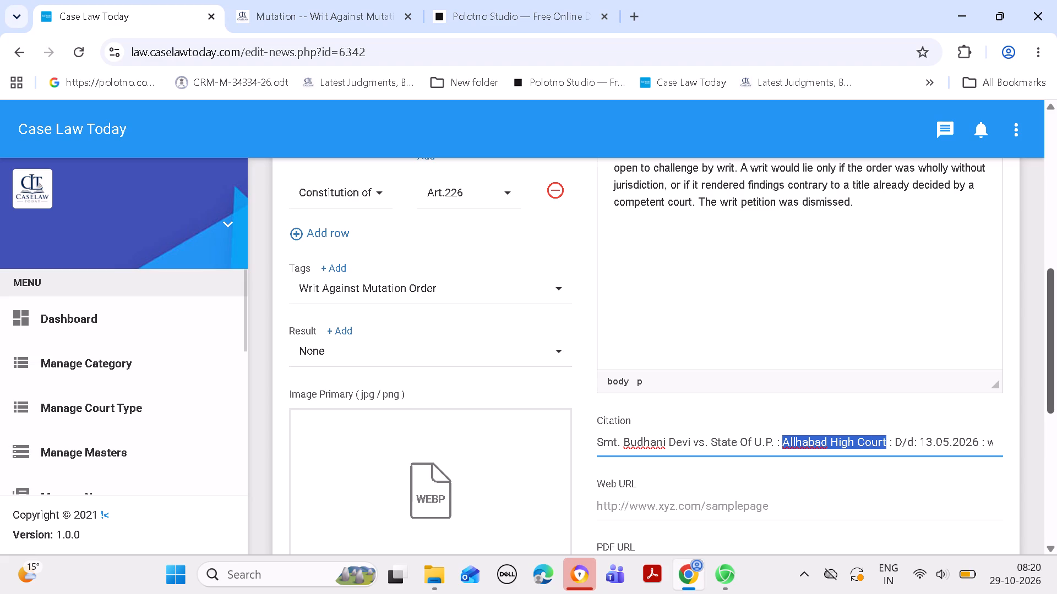
left_click_drag(1055, 366, 1053, 227)
In Polotno Studio, replace the red "Punjab & Haryana High Court" text with the copied "Allhabad High Court".
left_click(524, 10)
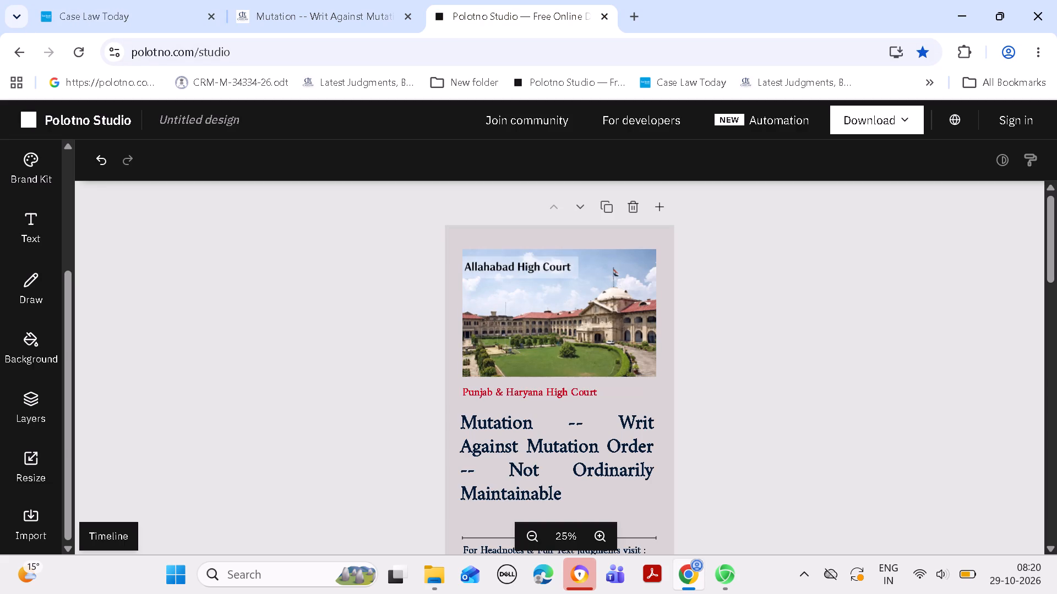
double_click(507, 385)
double_click(593, 386)
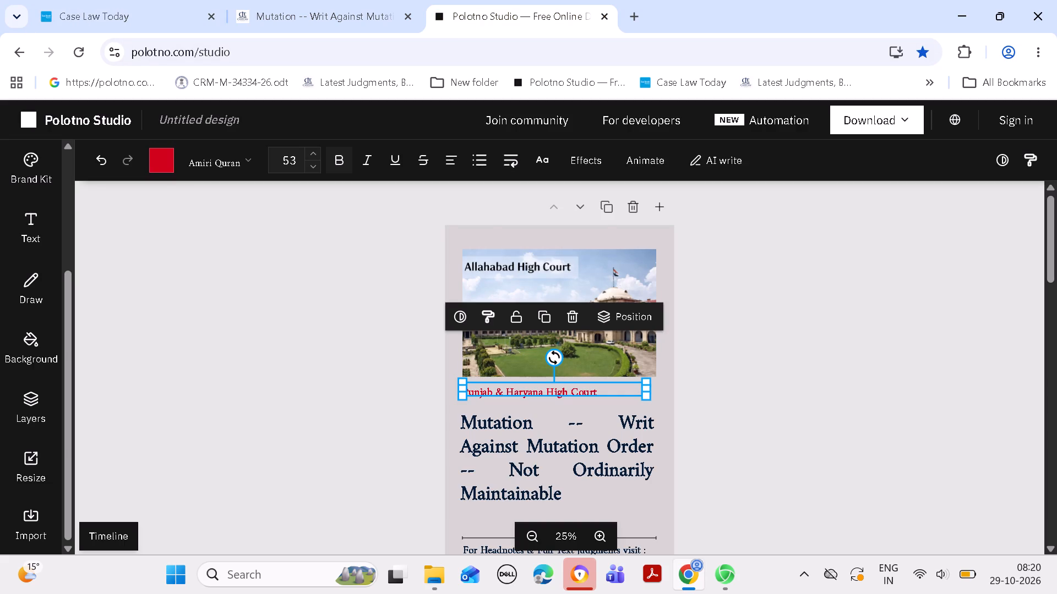
left_click(601, 393)
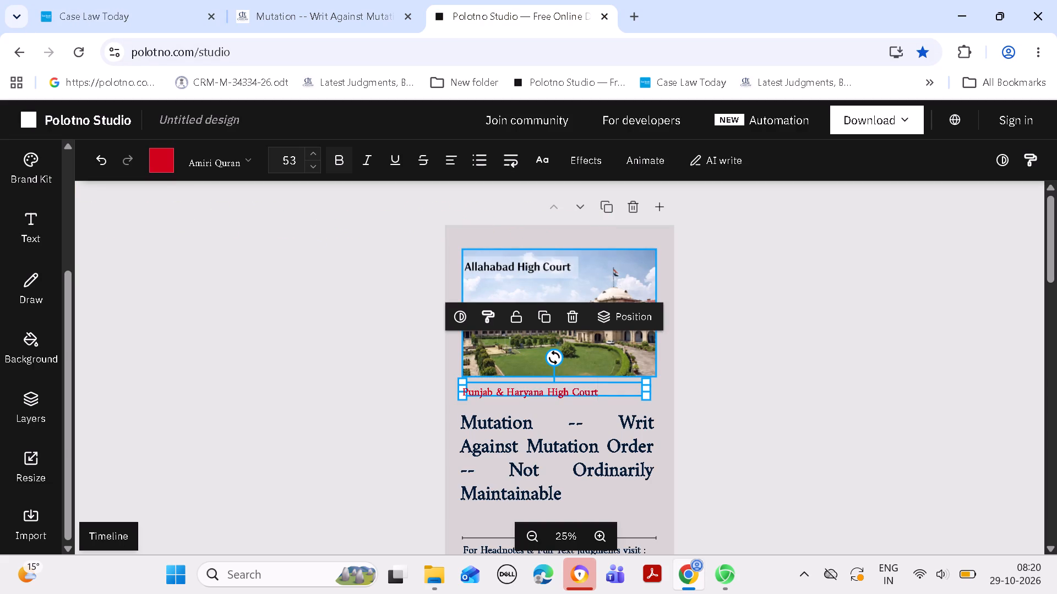
key("BackSpace")
key("BackSpace")
key("BackSpace")
key("BackSpace")
key("BackSpace")
key("BackSpace")
key("BackSpace")
key("BackSpace")
key("BackSpace")
key("BackSpace")
key("BackSpace")
key("BackSpace")
key("BackSpace")
key("BackSpace")
key("BackSpace")
key("BackSpace")
key("BackSpace")
key("BackSpace")
key("BackSpace")
key("BackSpace")
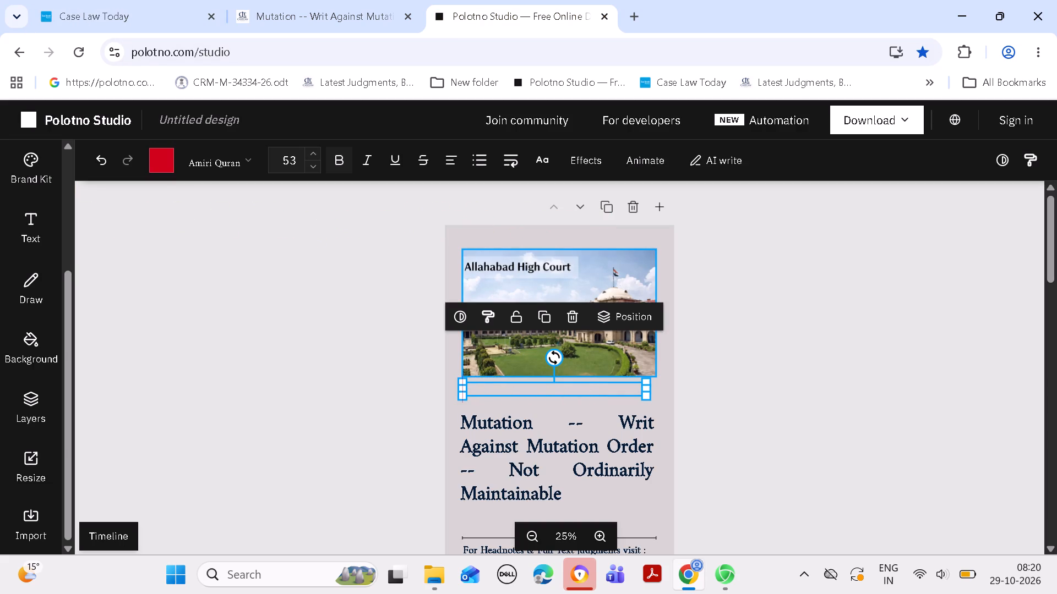
key("ctrl+v")
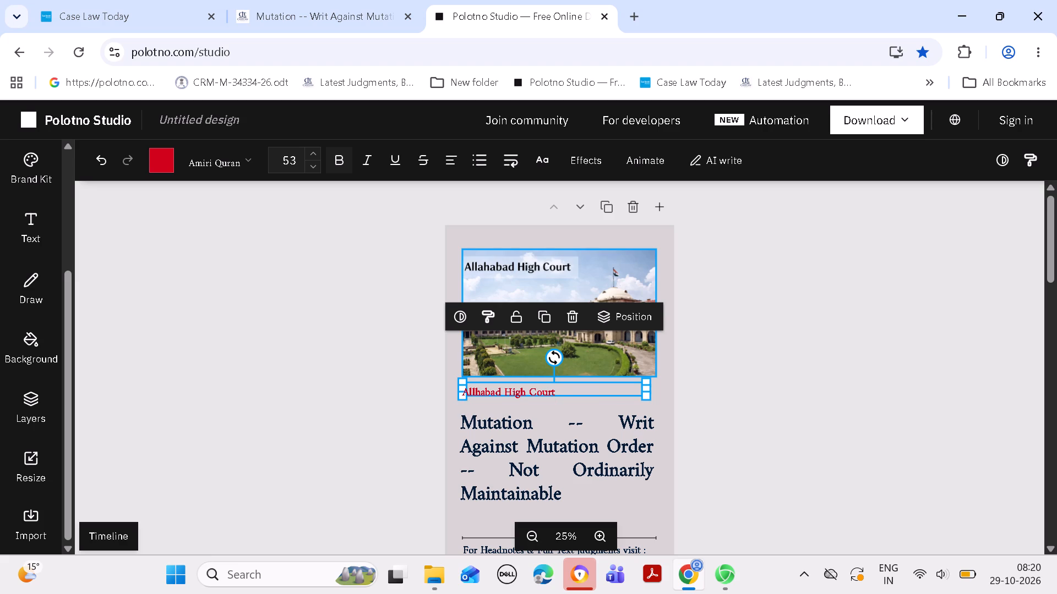
Correct the red court name's spelling to "Allahabad High Court", checking it against the Court Type of news item 6342 in Case Law Today.
left_click(476, 394)
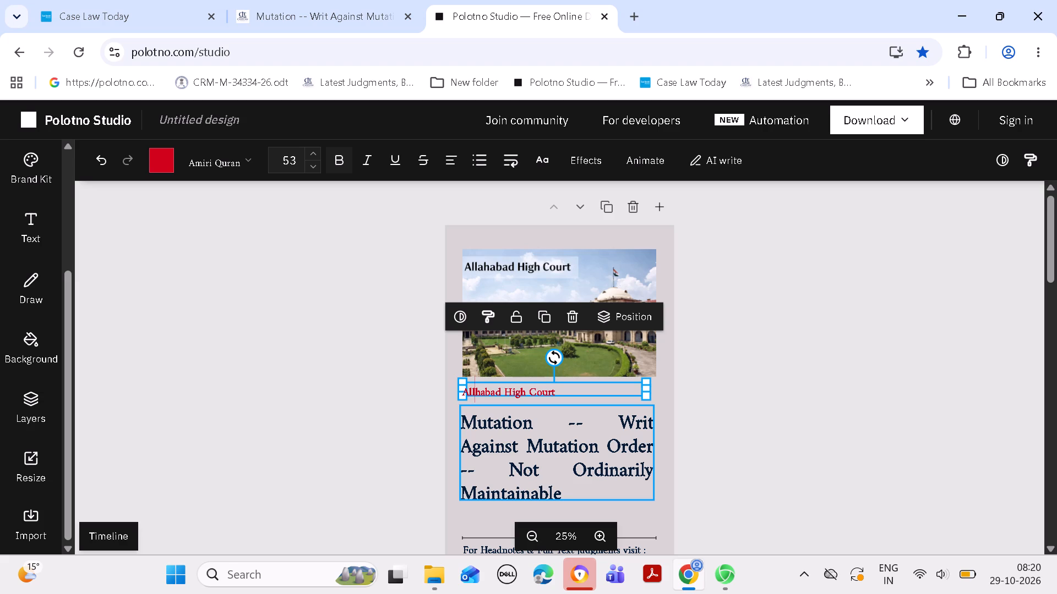
key("a")
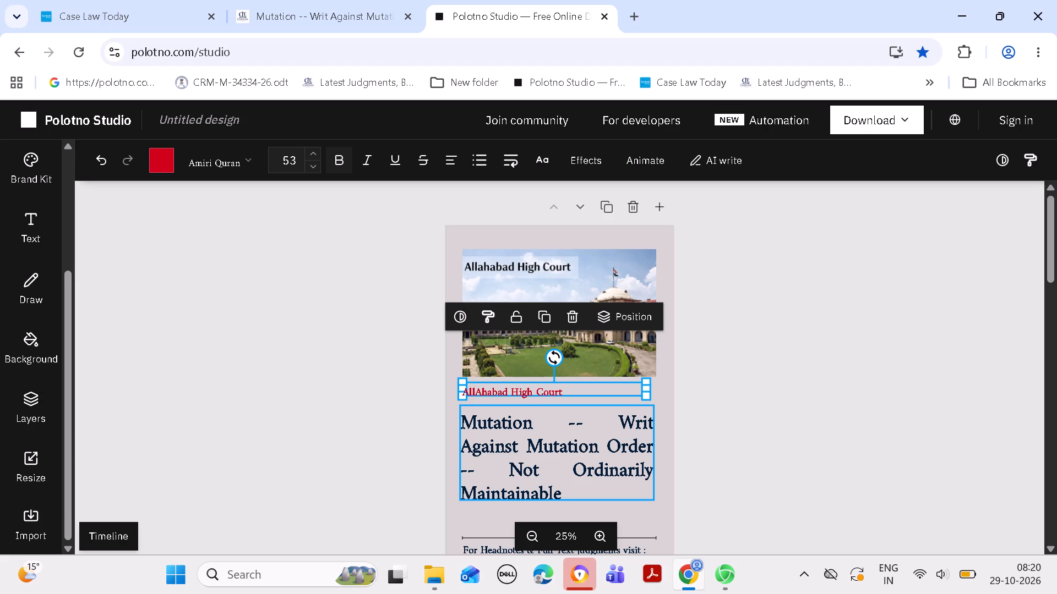
key("BackSpace")
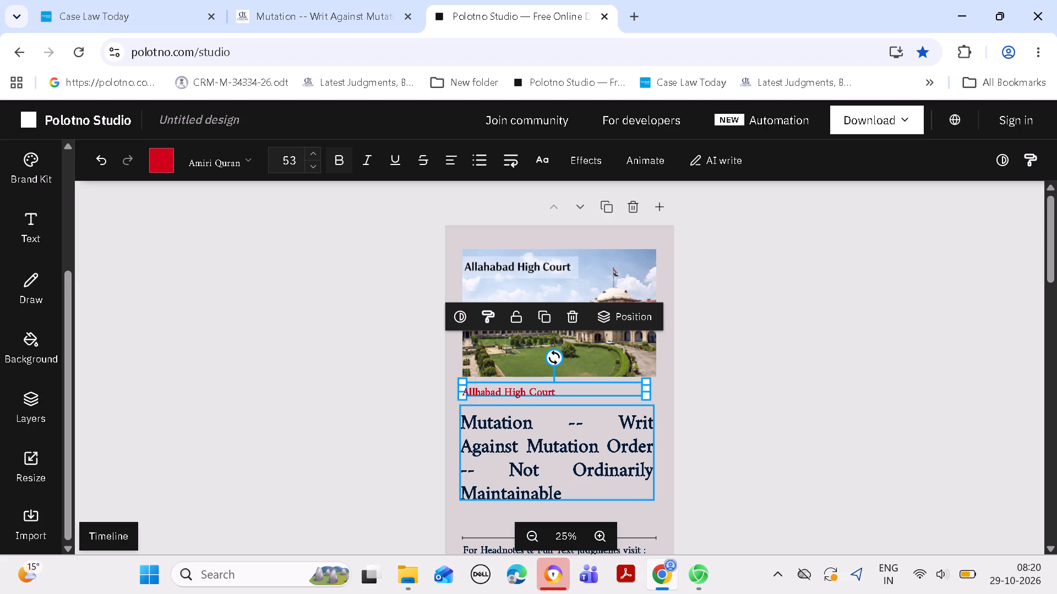
key("a")
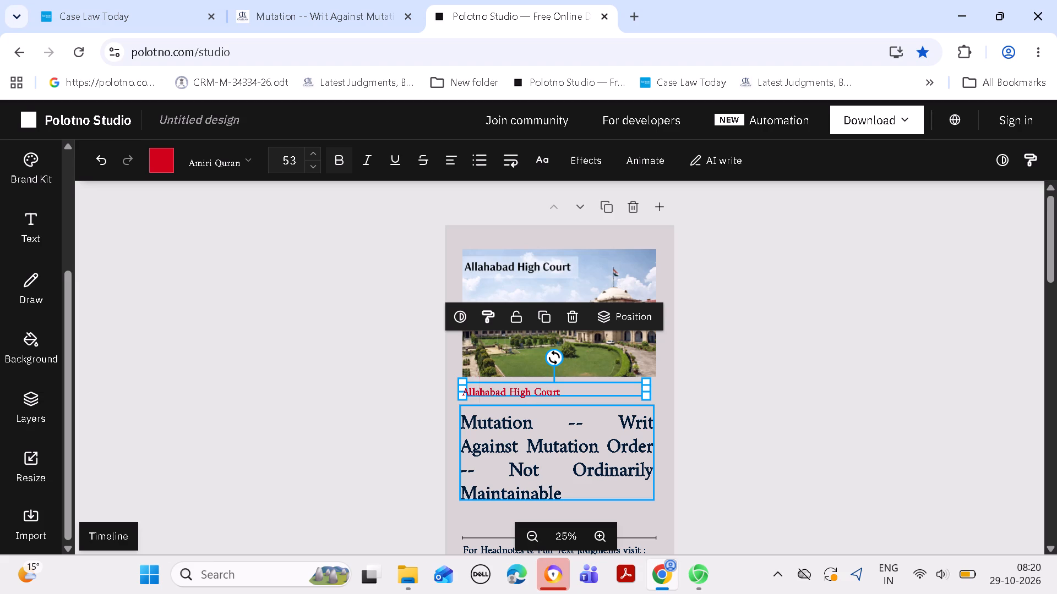
left_click(143, 11)
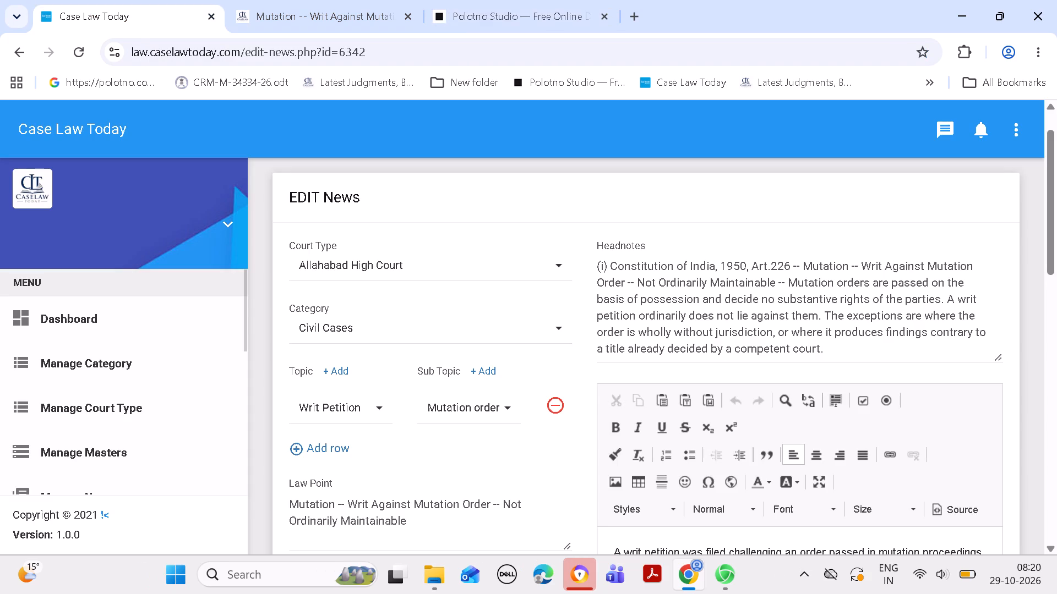
left_click(529, 0)
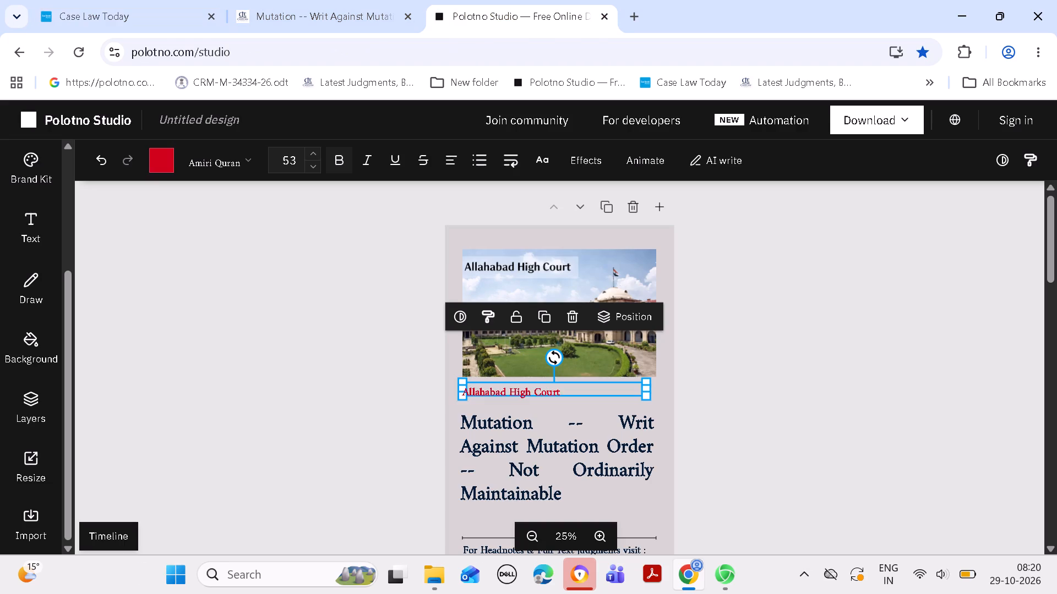
left_click(832, 299)
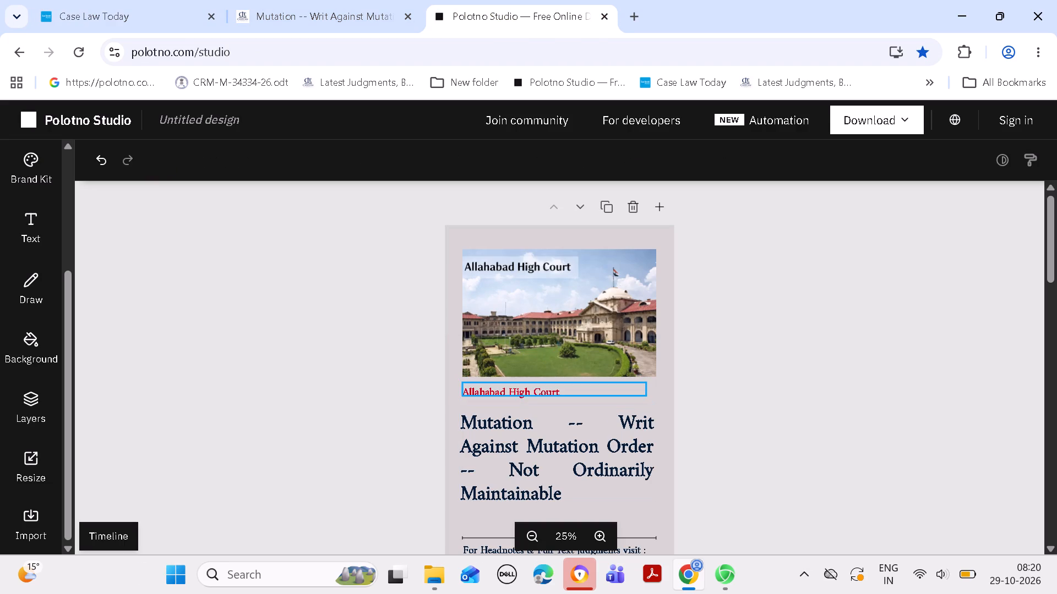
Move the red court name up to sit directly beneath the court image, flush with the image's left edge.
left_click_drag(501, 391, 493, 379)
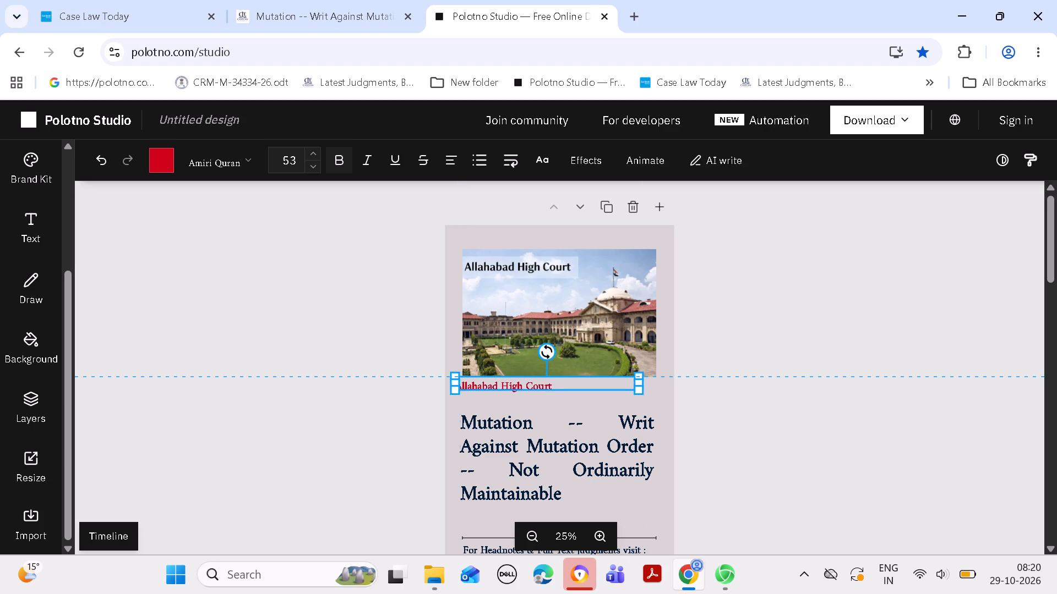
left_click_drag(493, 379, 499, 379)
left_click(802, 433)
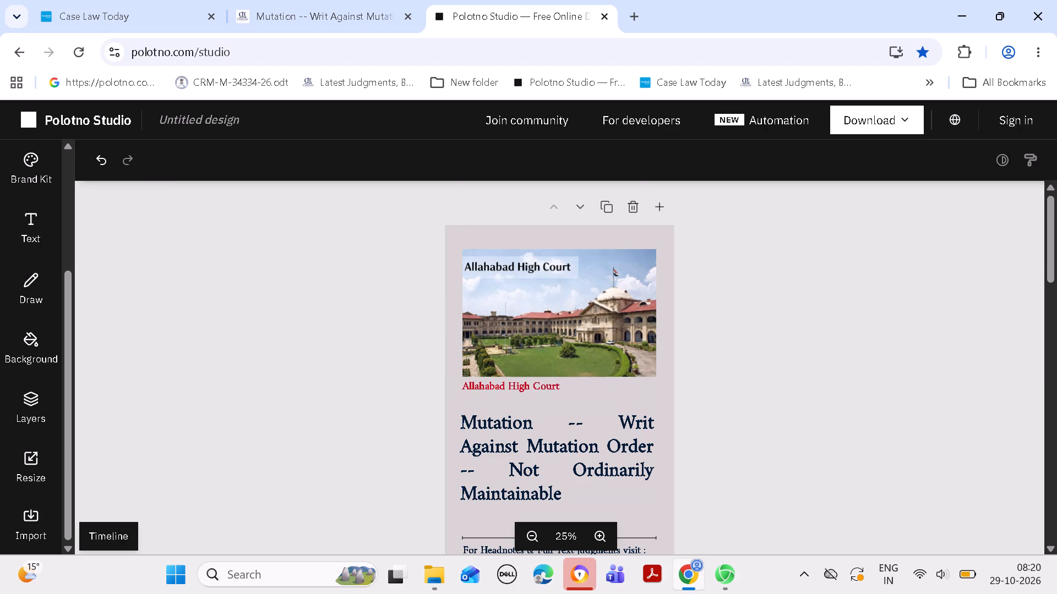
left_click(802, 429)
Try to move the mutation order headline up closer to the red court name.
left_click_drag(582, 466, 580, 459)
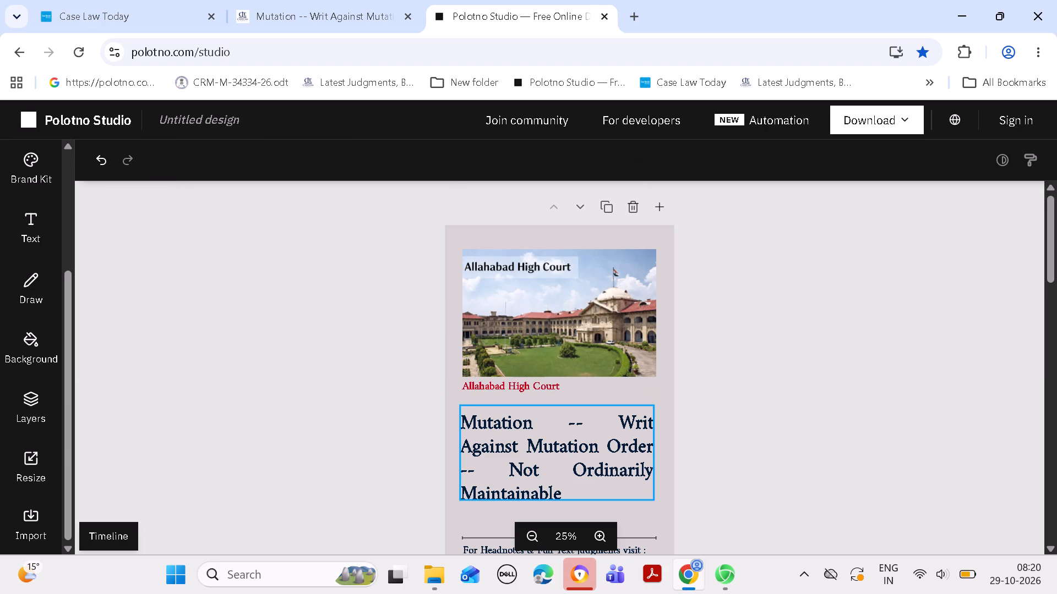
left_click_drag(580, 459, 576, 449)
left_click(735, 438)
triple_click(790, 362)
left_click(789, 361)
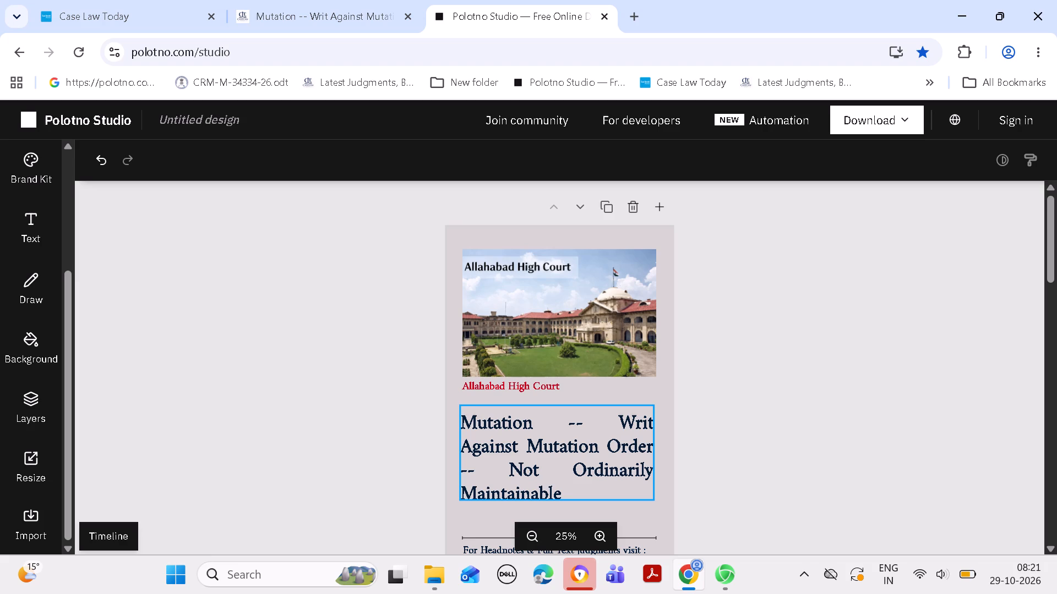
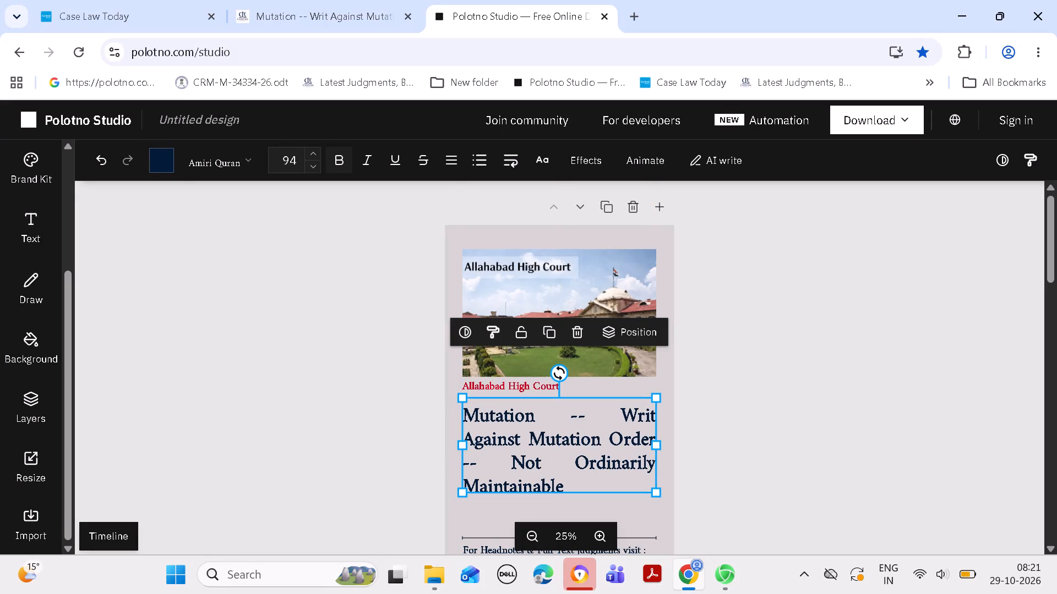
Set the mutation order headline's font size to 96, keeping it on four lines.
triple_click(310, 151)
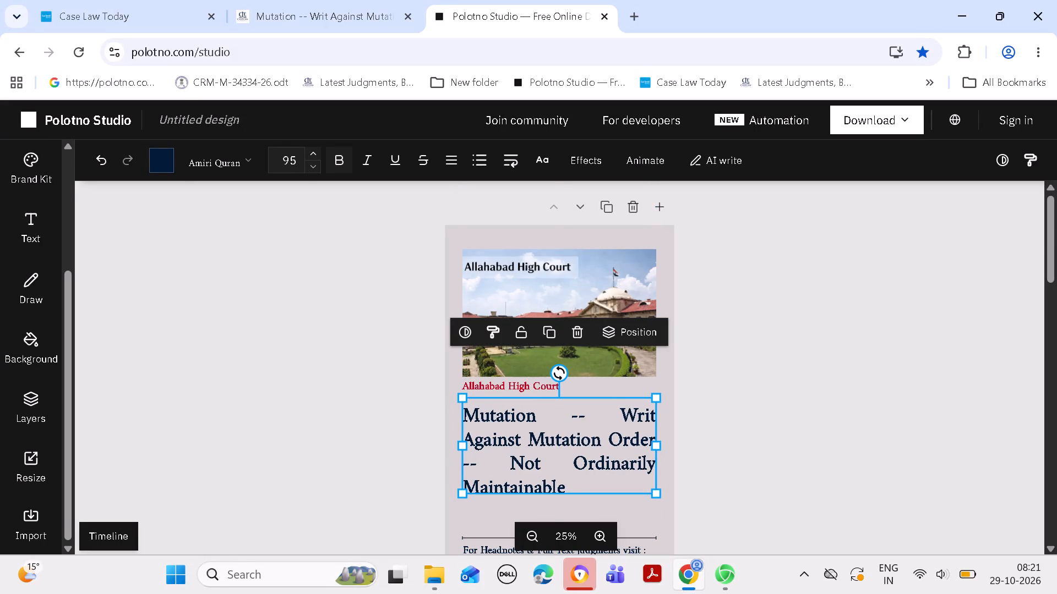
left_click(310, 148)
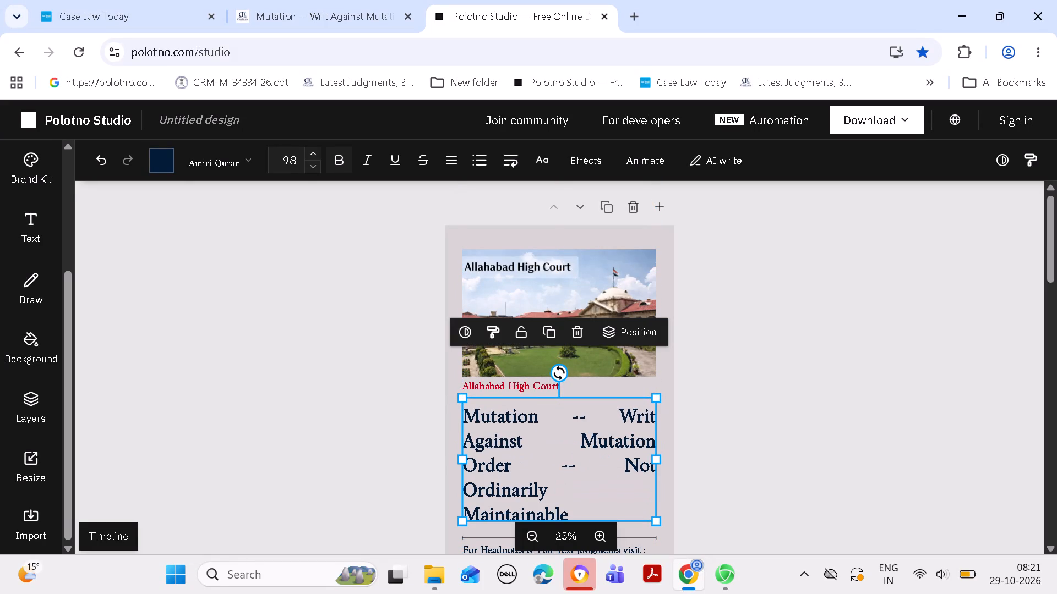
double_click(313, 153)
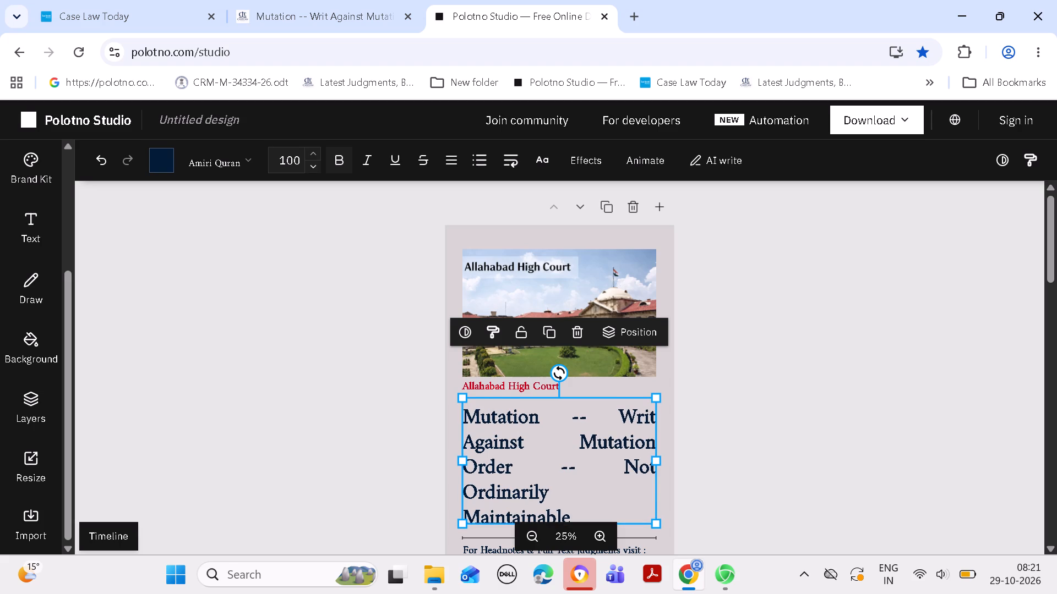
double_click(313, 173)
triple_click(313, 170)
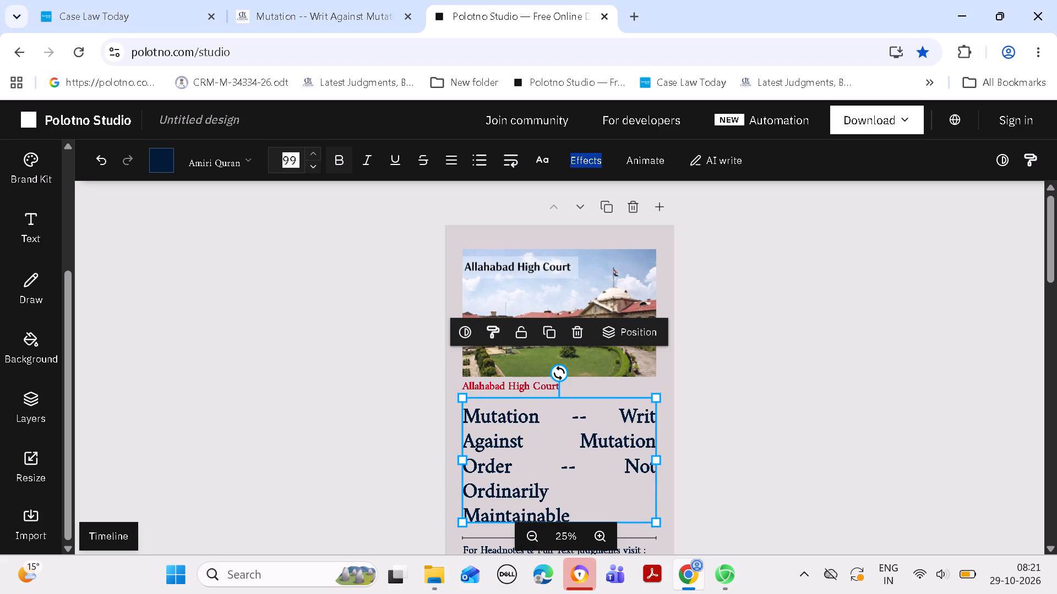
left_click(313, 168)
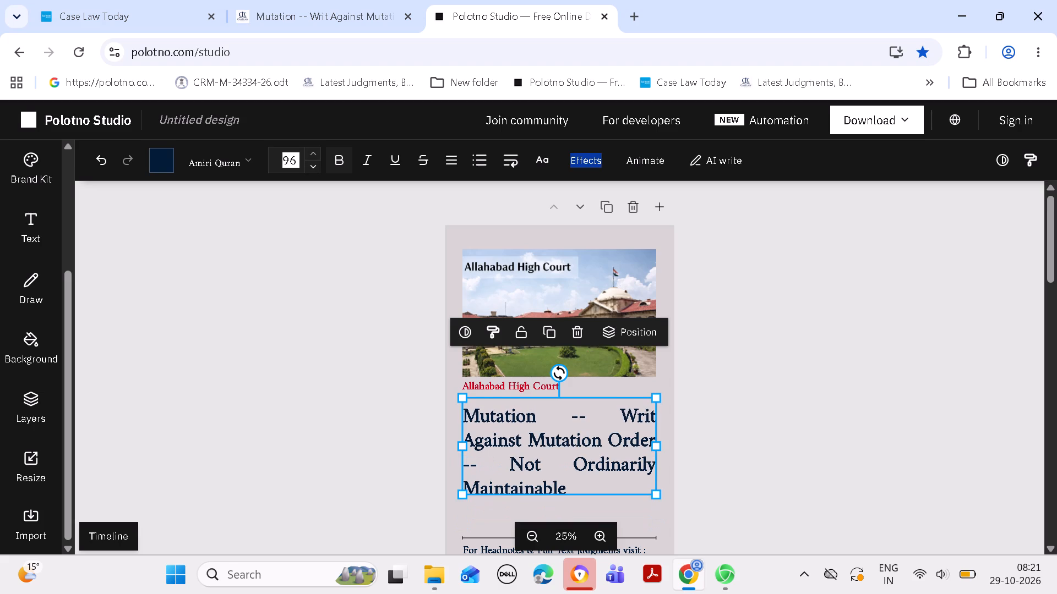
left_click(313, 154)
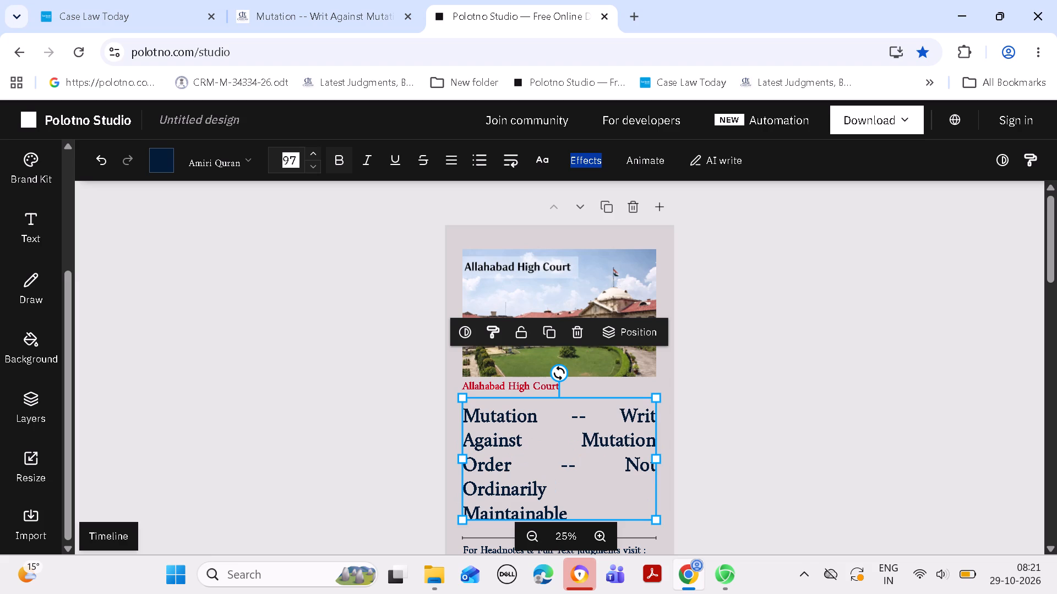
left_click(313, 167)
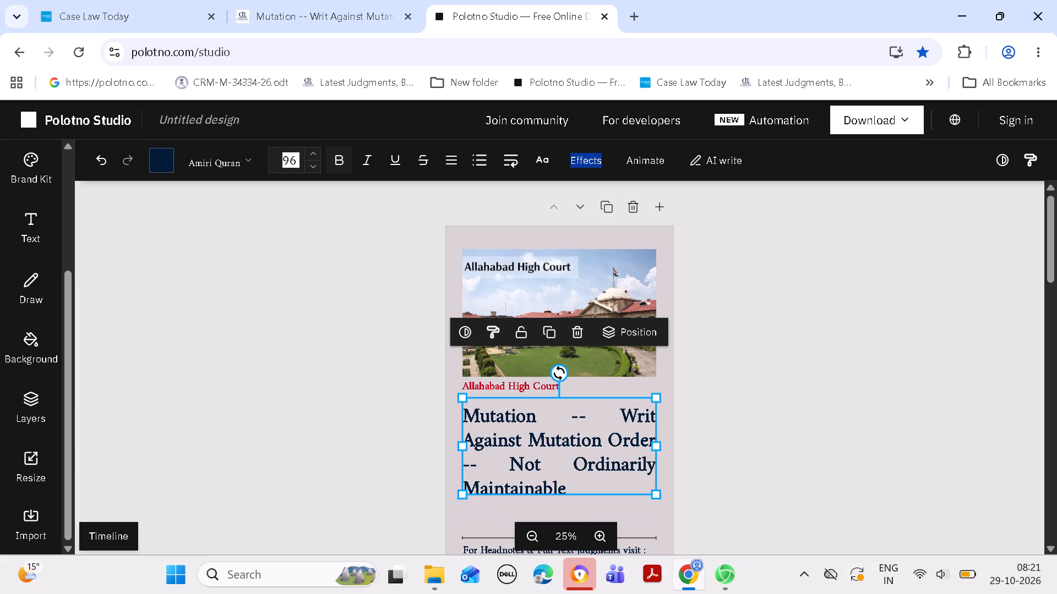
left_click(793, 319)
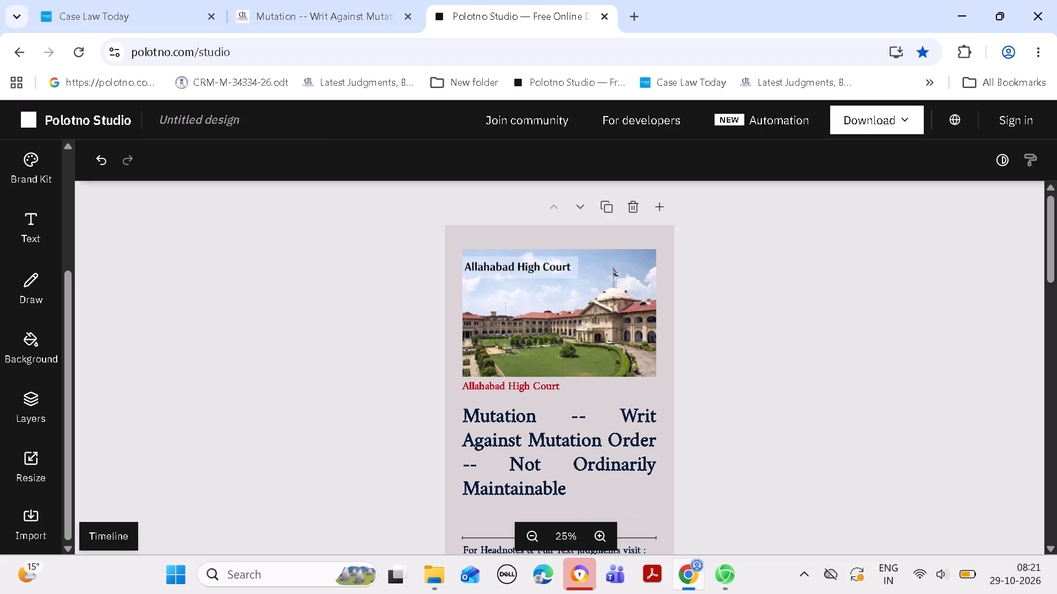
double_click(591, 315)
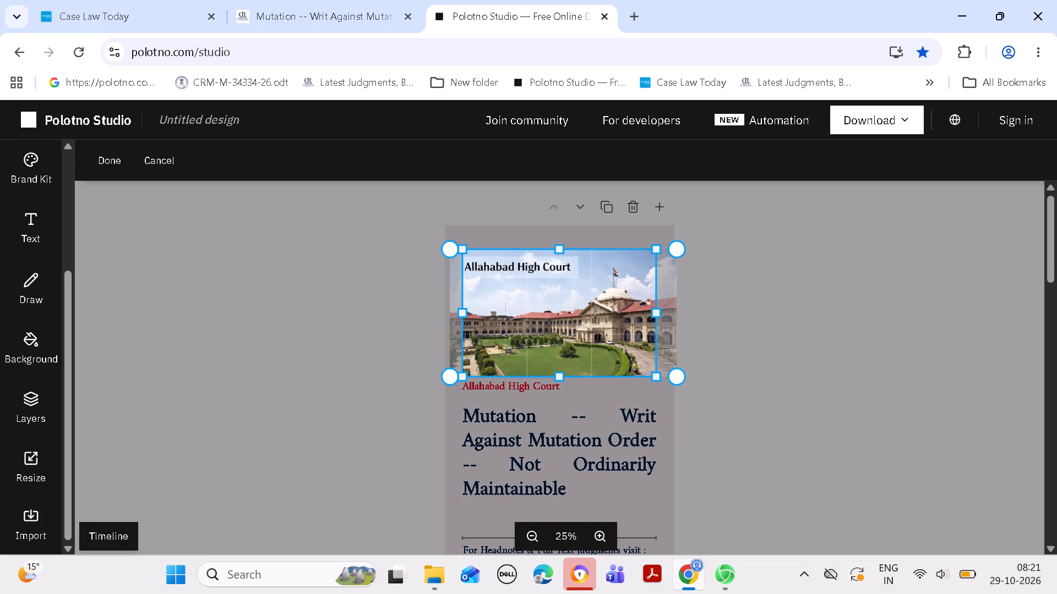
left_click(827, 329)
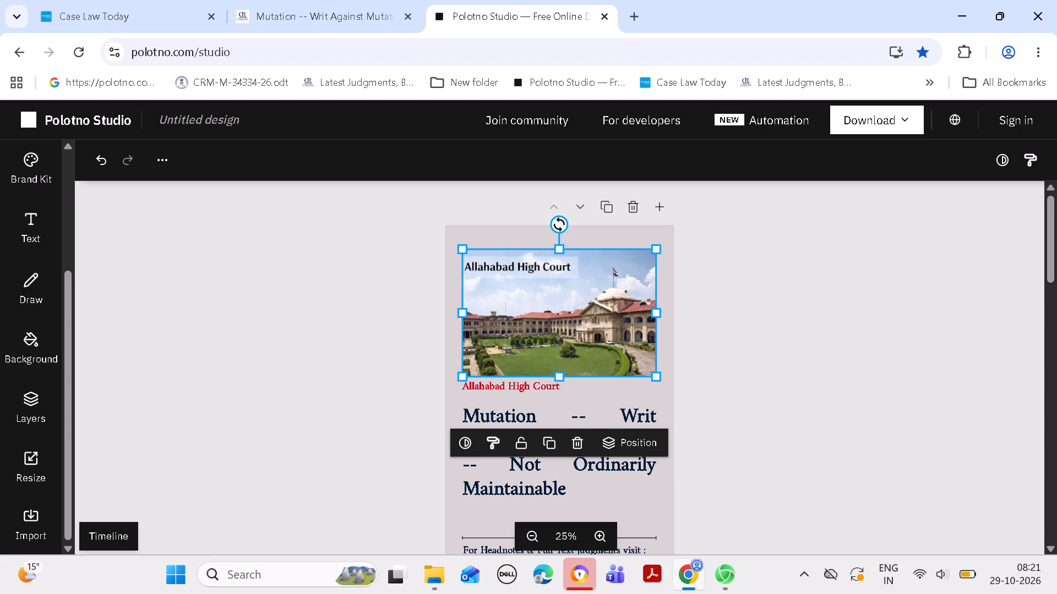
Move the mutation order headline down to leave a clear gap below the red court name and above the divider line.
left_click_drag(1045, 258, 1052, 274)
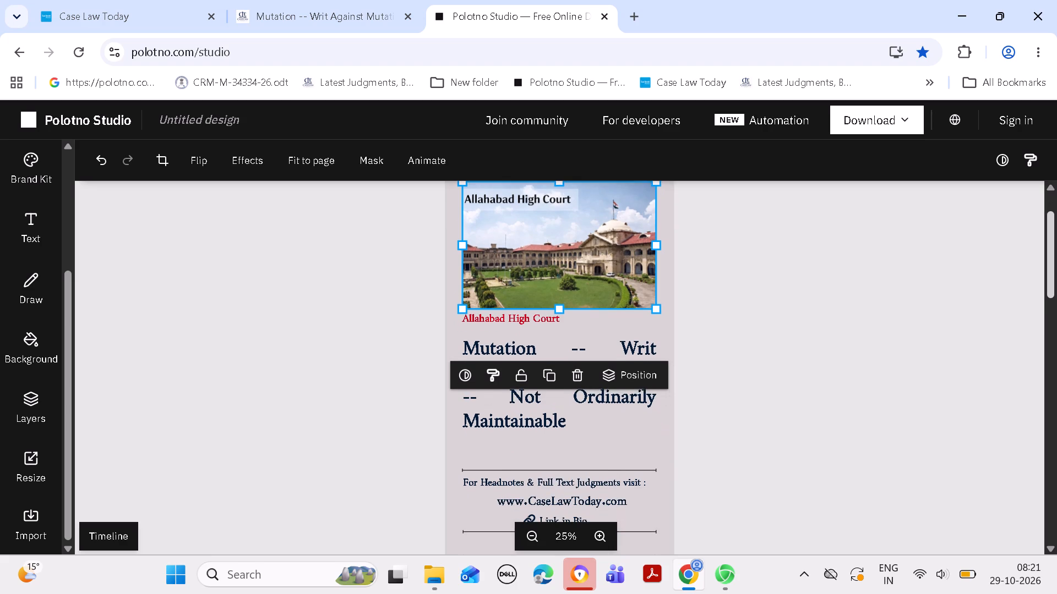
left_click(973, 300)
left_click_drag(553, 404, 553, 406)
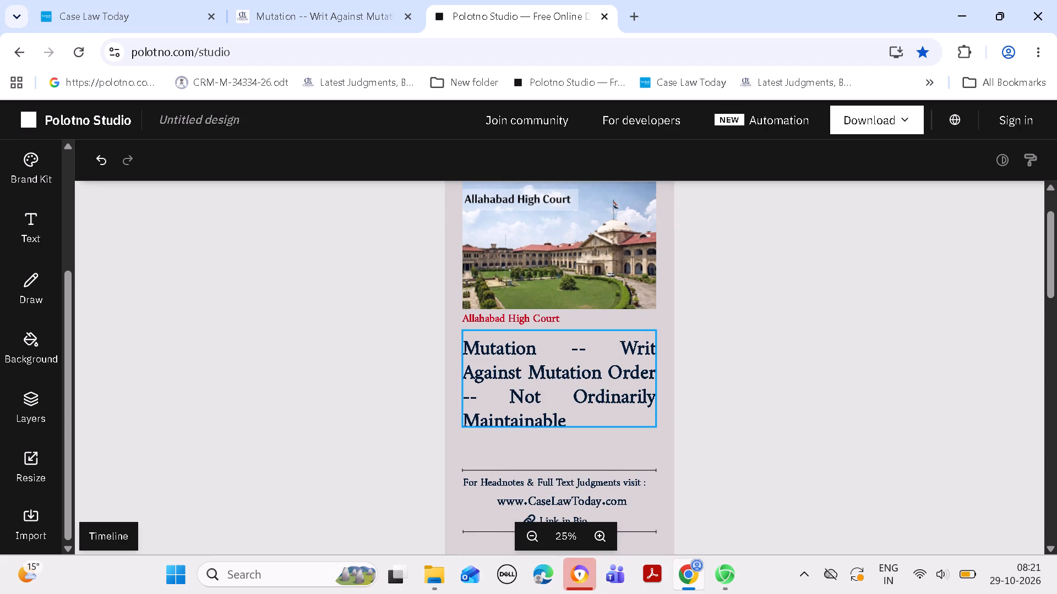
left_click_drag(553, 406, 554, 411)
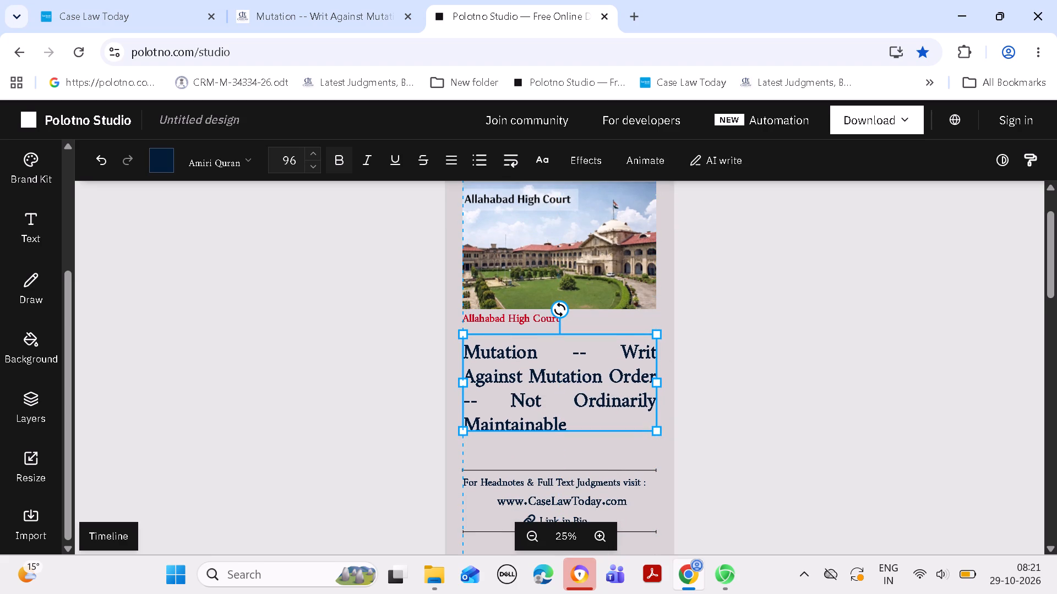
left_click_drag(554, 411, 554, 415)
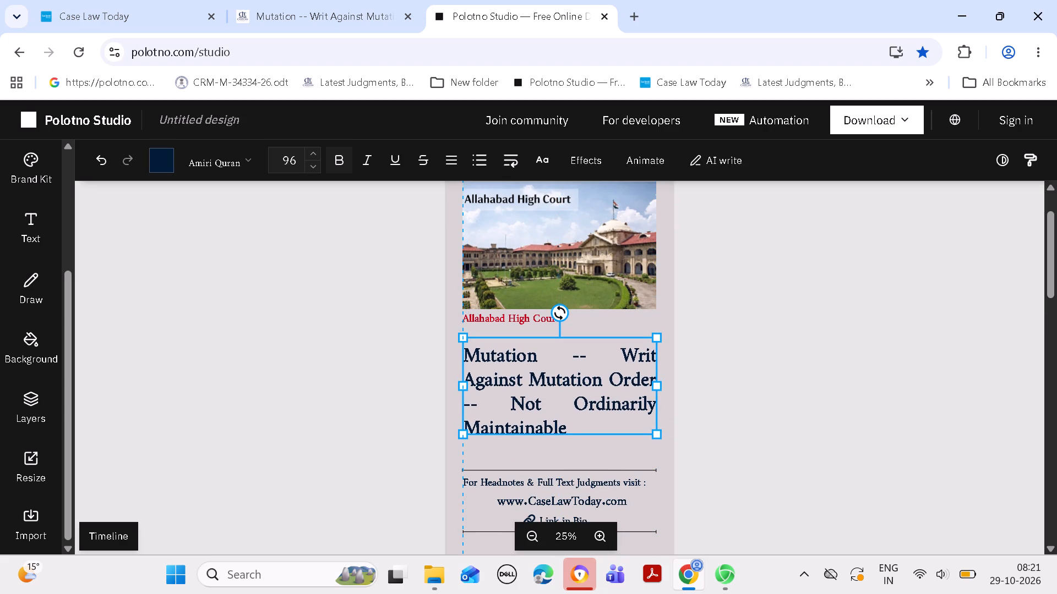
left_click_drag(554, 415, 552, 413)
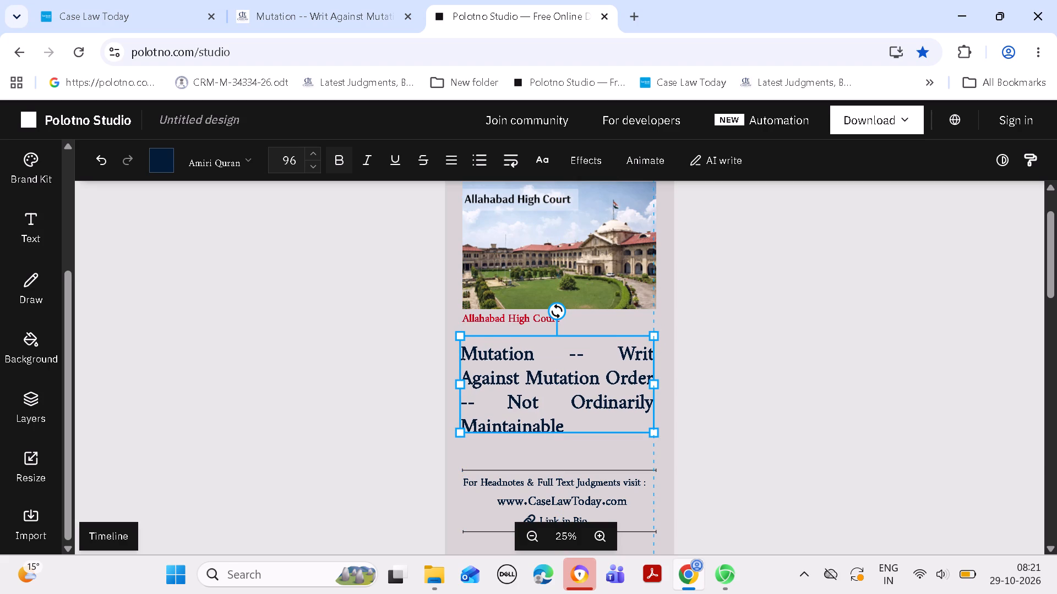
left_click_drag(552, 413, 553, 413)
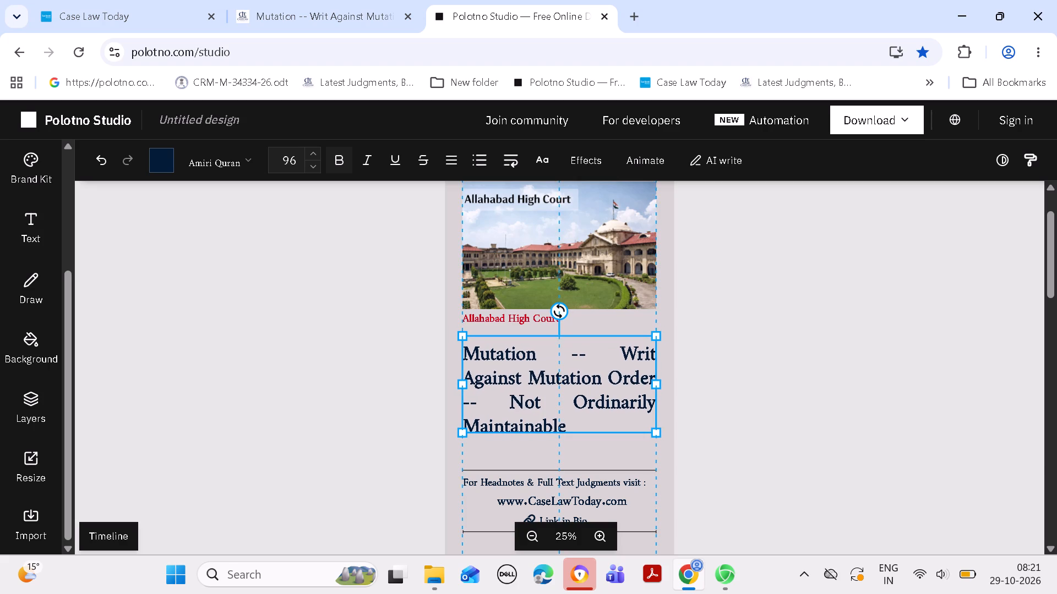
left_click_drag(553, 413, 554, 416)
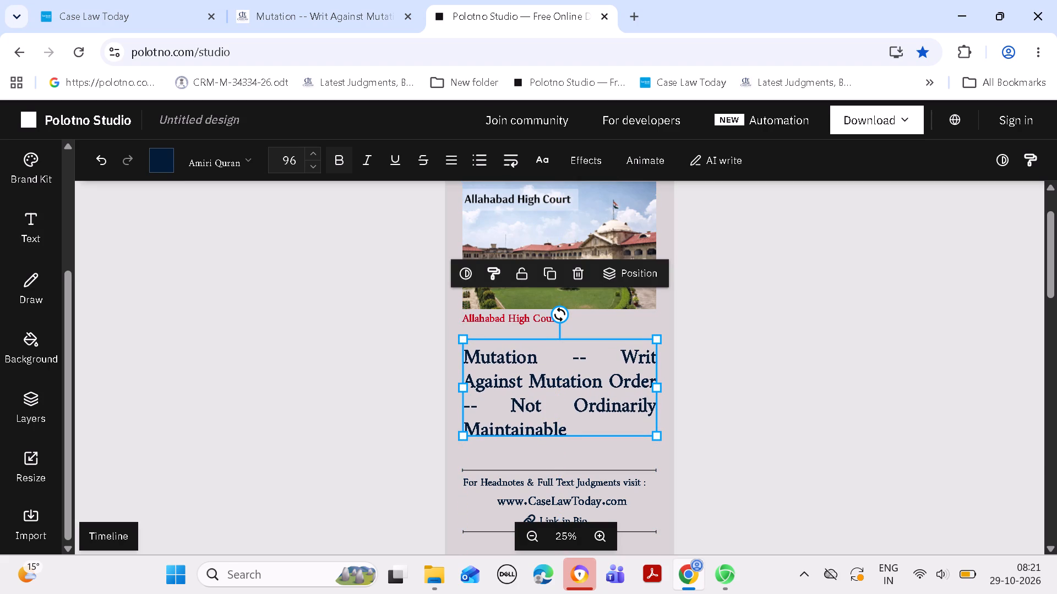
left_click(775, 380)
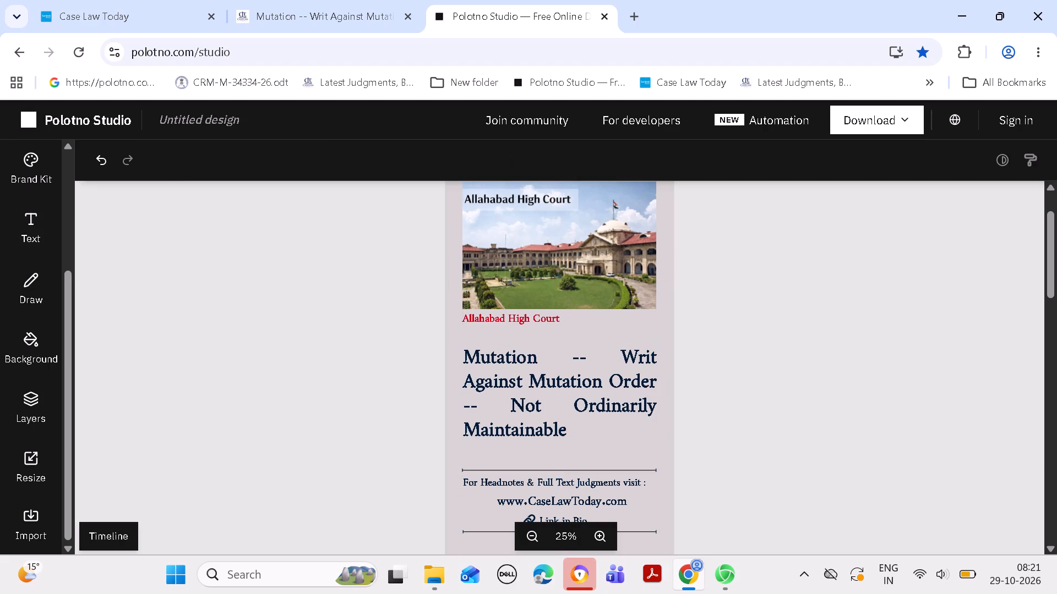
Adjust both side edges of the headline's text box to line up with the court image, about 923 wide.
left_click_drag(1051, 294, 1051, 287)
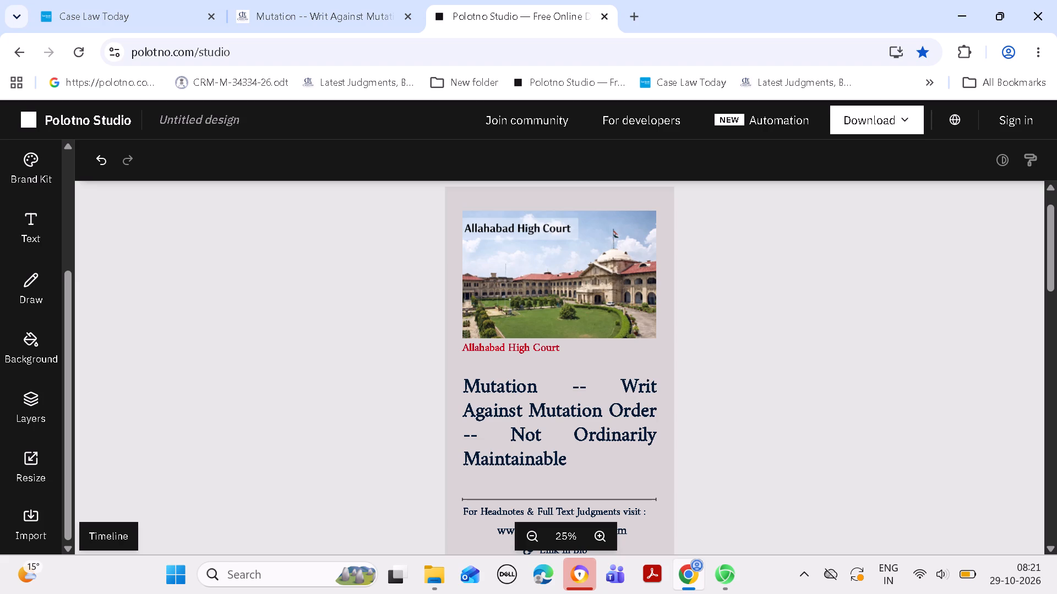
left_click(1056, 267)
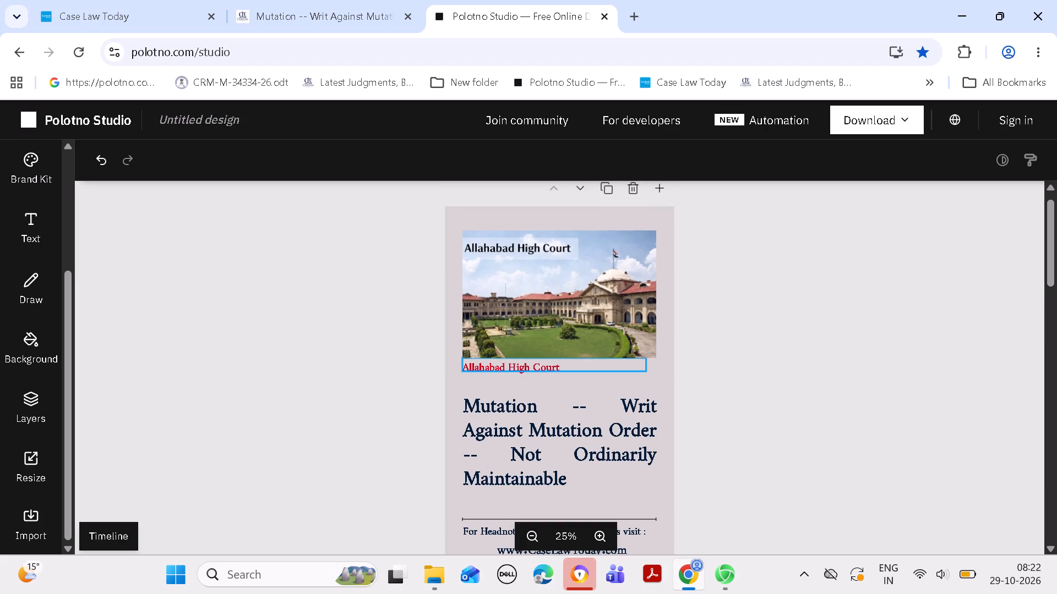
left_click(532, 417)
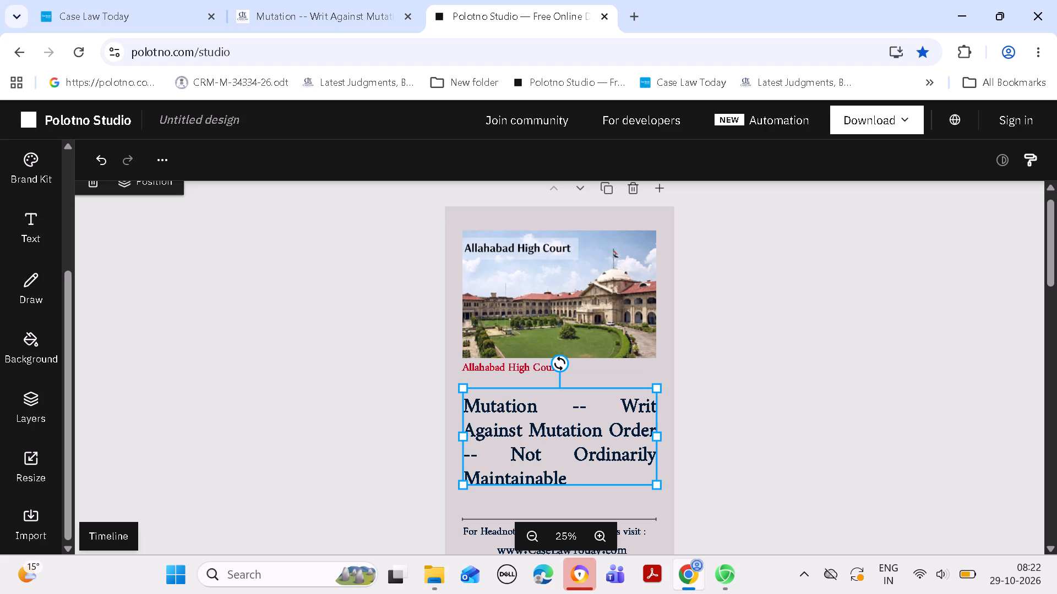
left_click(769, 355)
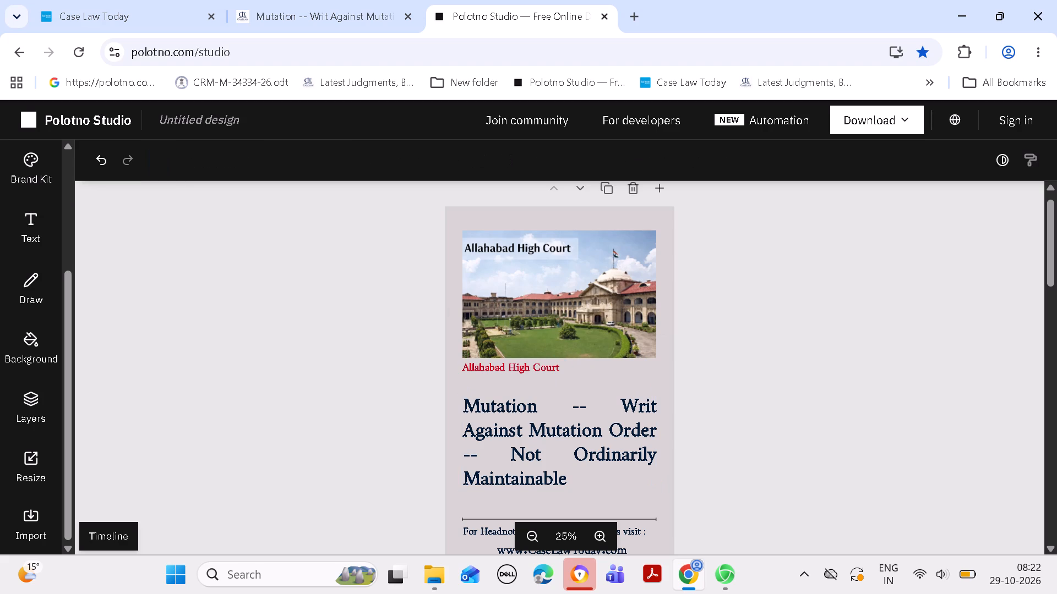
left_click(609, 425)
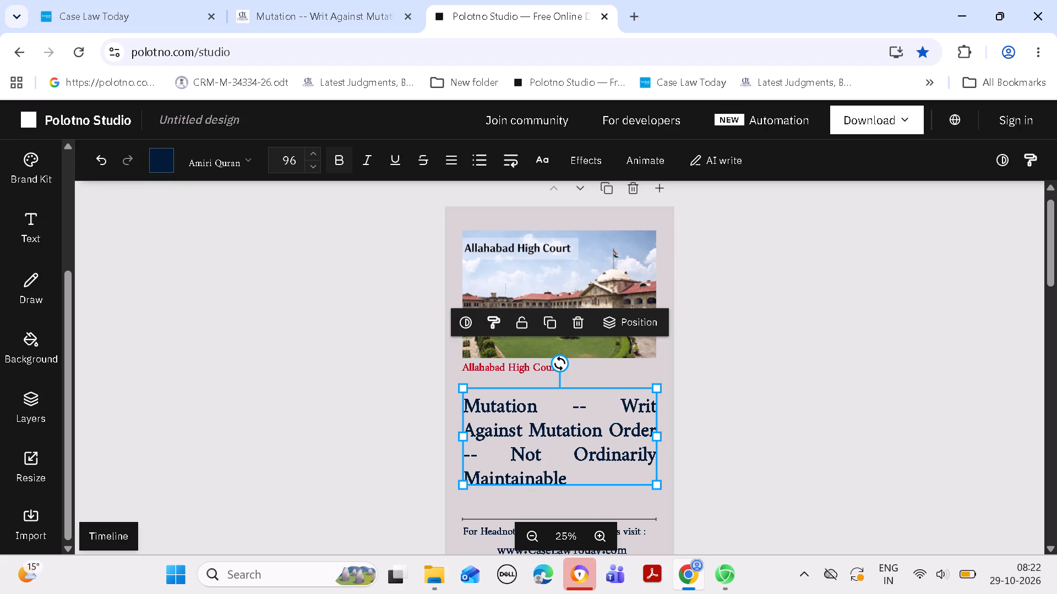
left_click(655, 435)
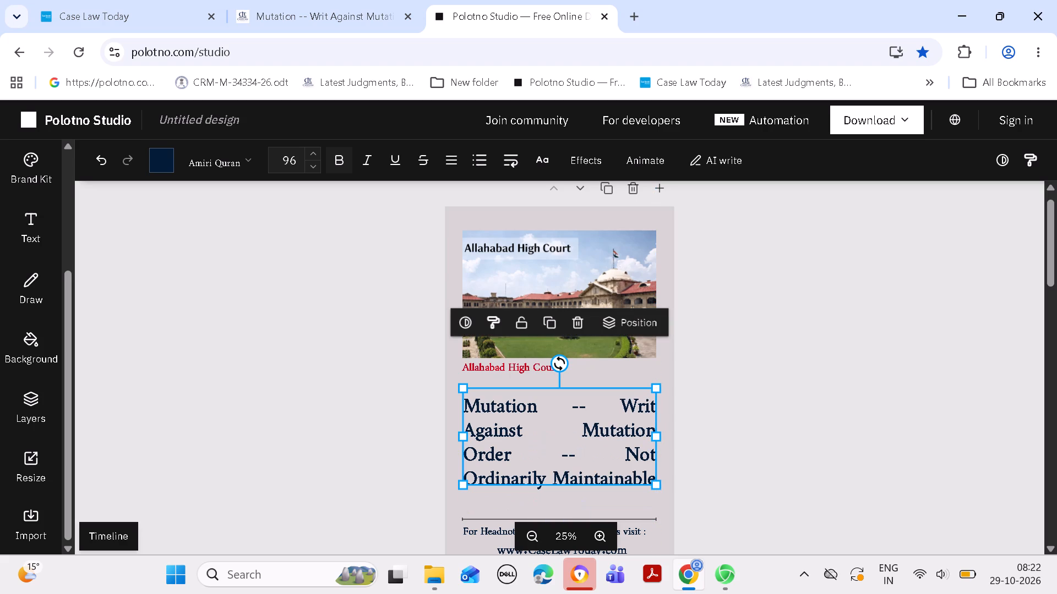
left_click(465, 435)
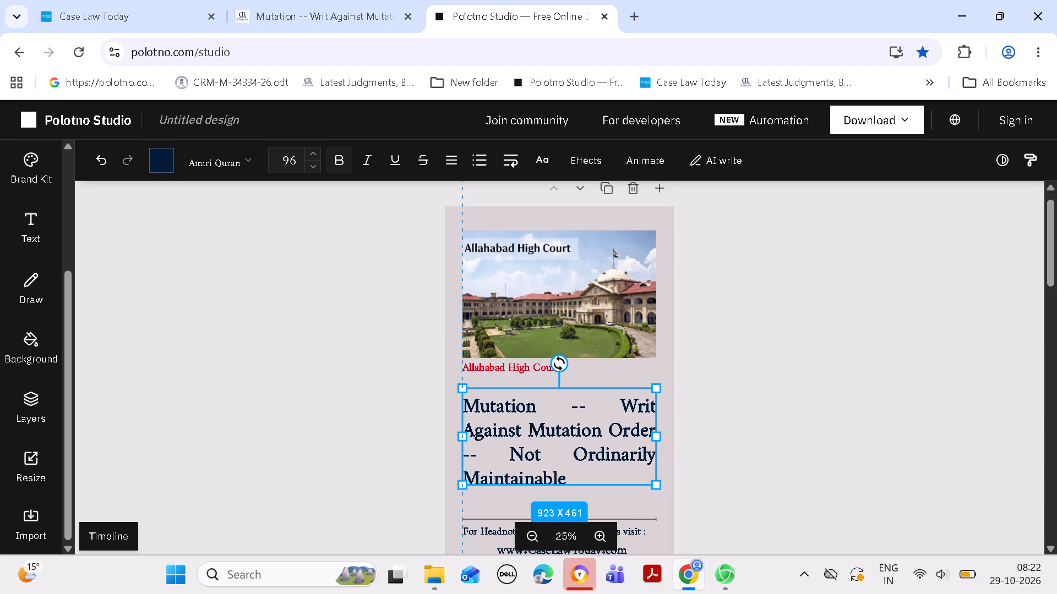
left_click(771, 413)
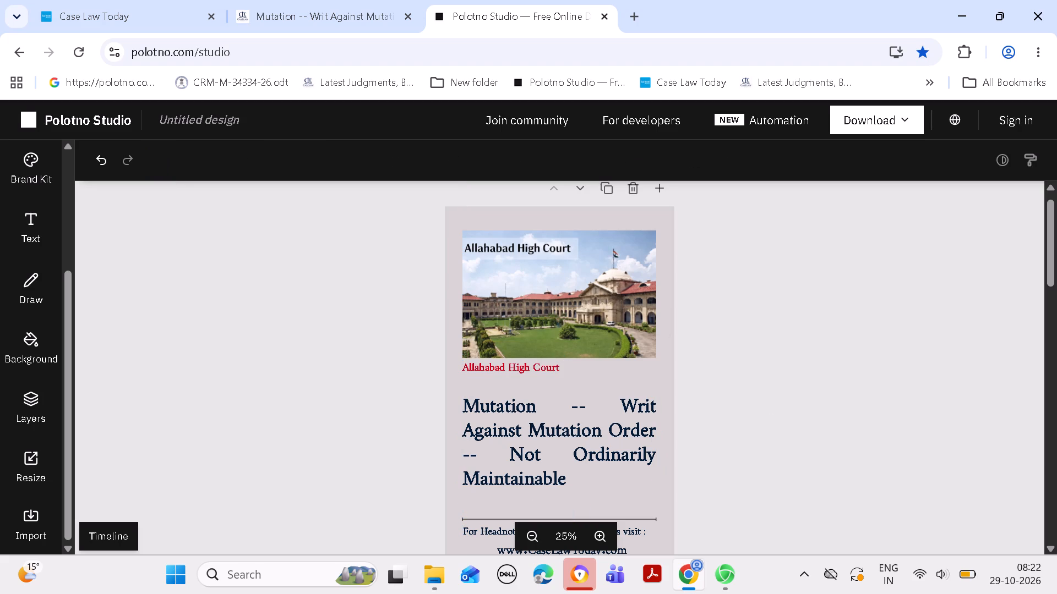
Increase the red "Allahabad High Court" text's font size to 57.
left_click(508, 364)
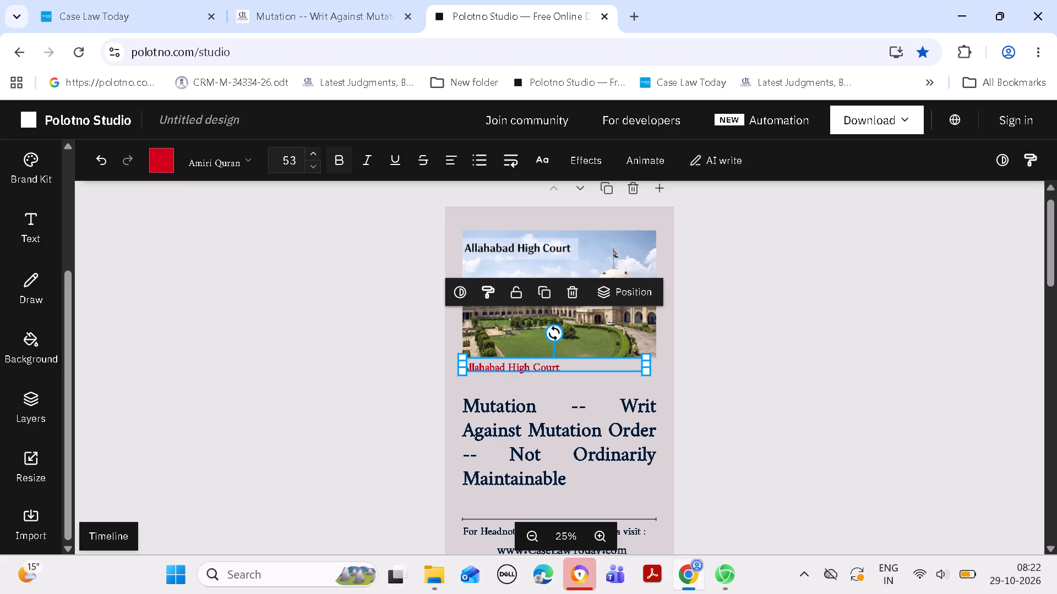
left_click(313, 149)
left_click(313, 147)
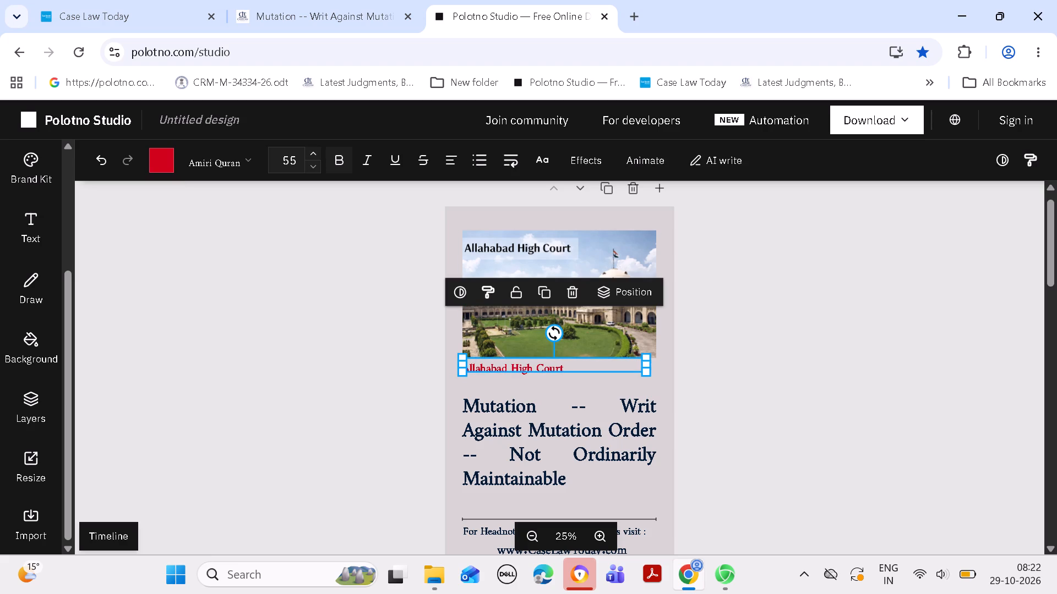
left_click(313, 147)
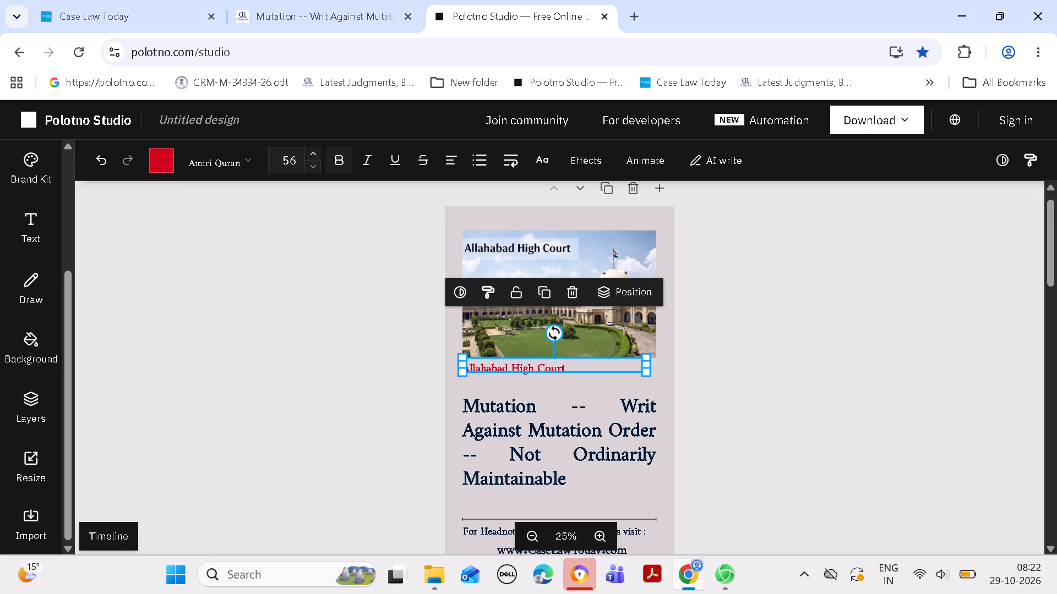
left_click(313, 147)
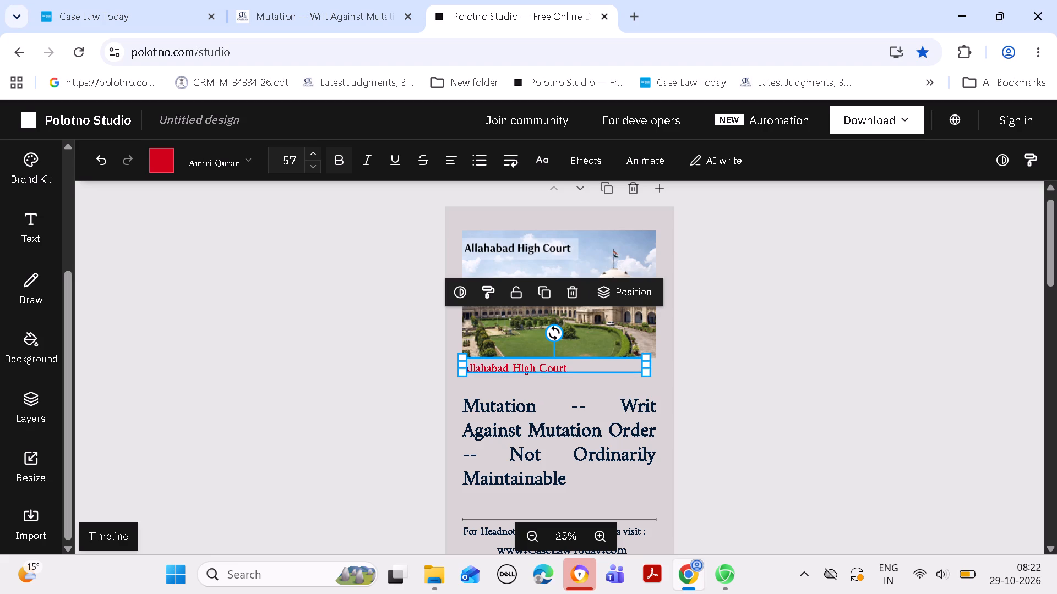
left_click(770, 285)
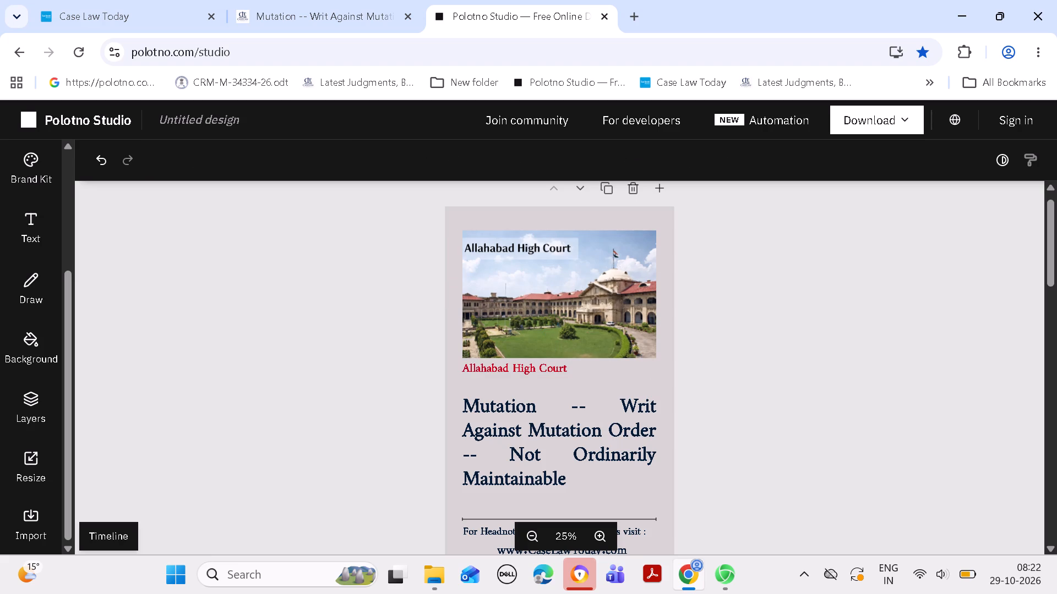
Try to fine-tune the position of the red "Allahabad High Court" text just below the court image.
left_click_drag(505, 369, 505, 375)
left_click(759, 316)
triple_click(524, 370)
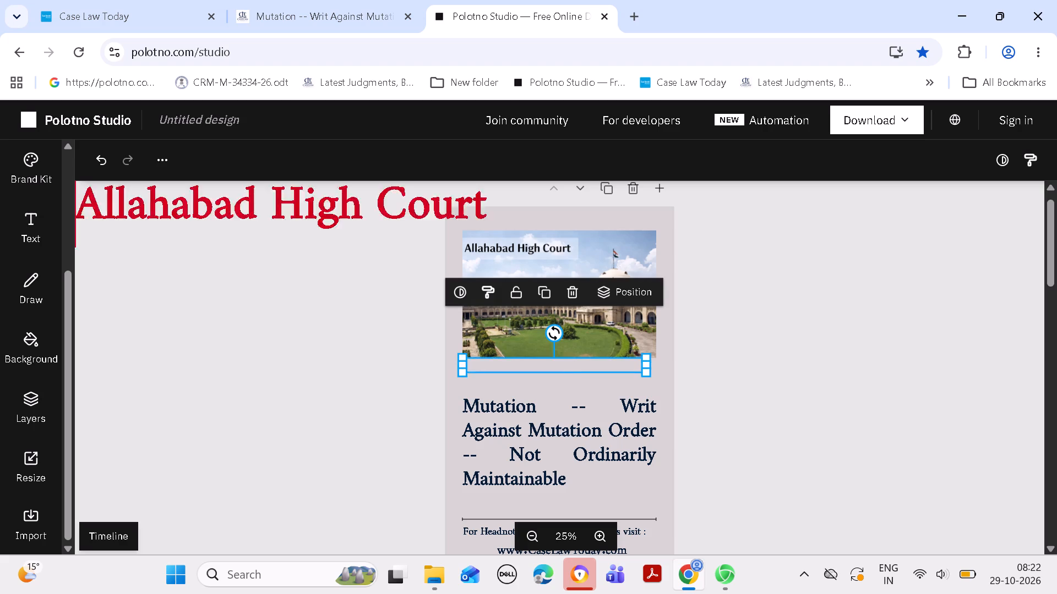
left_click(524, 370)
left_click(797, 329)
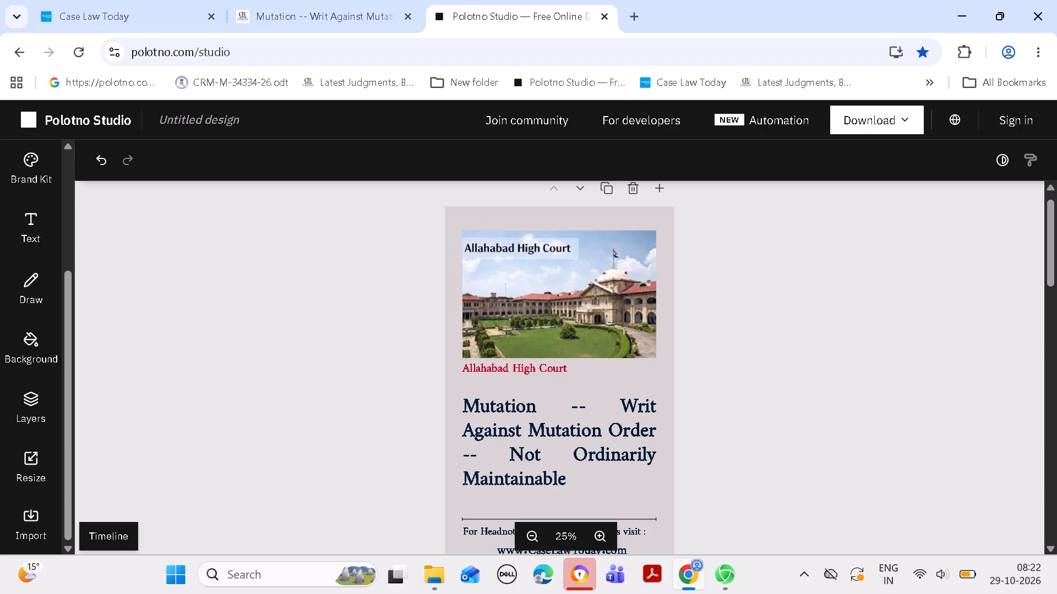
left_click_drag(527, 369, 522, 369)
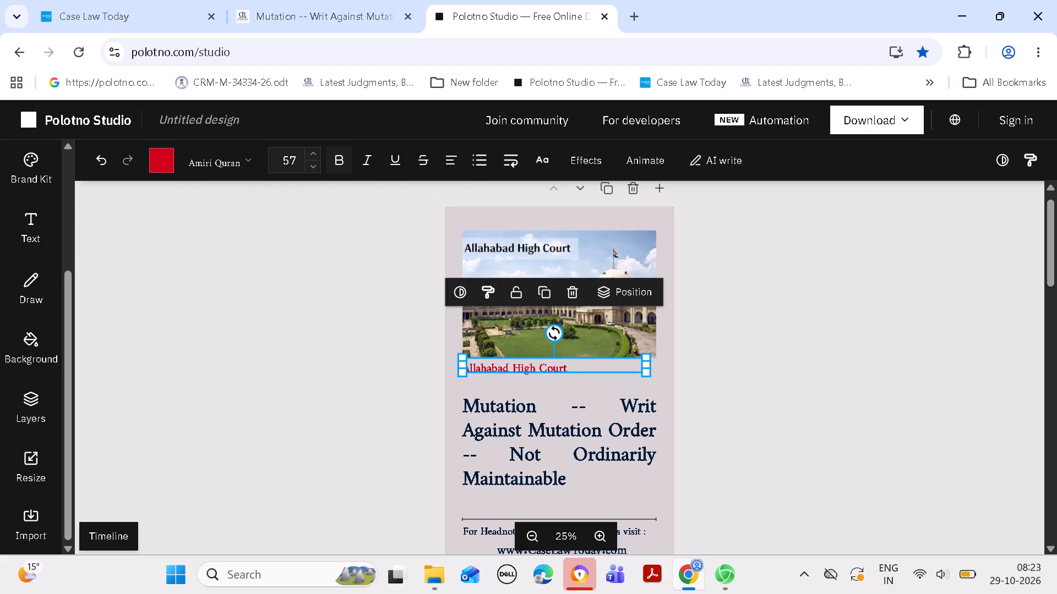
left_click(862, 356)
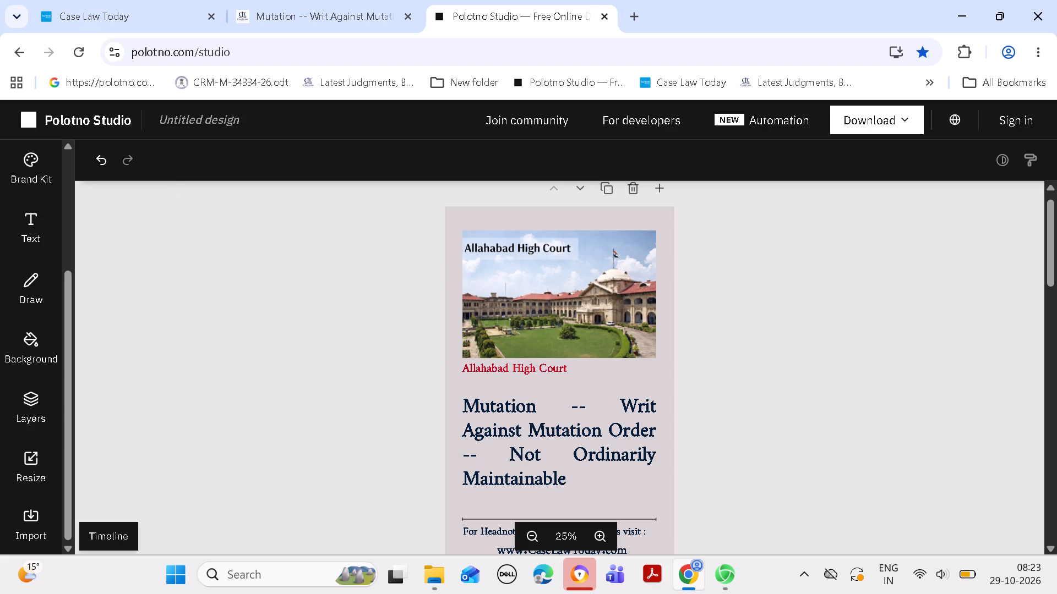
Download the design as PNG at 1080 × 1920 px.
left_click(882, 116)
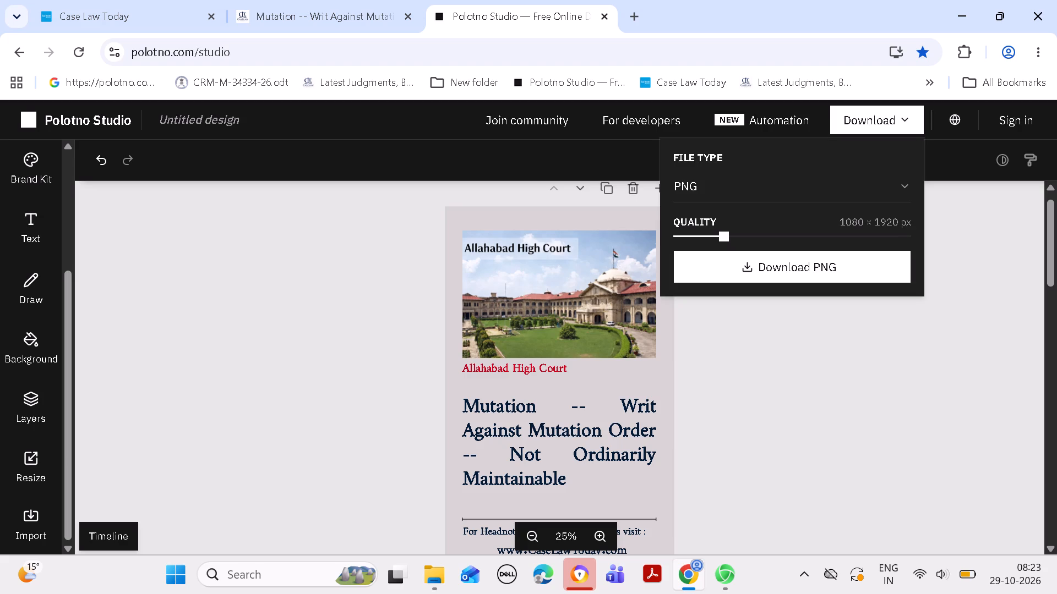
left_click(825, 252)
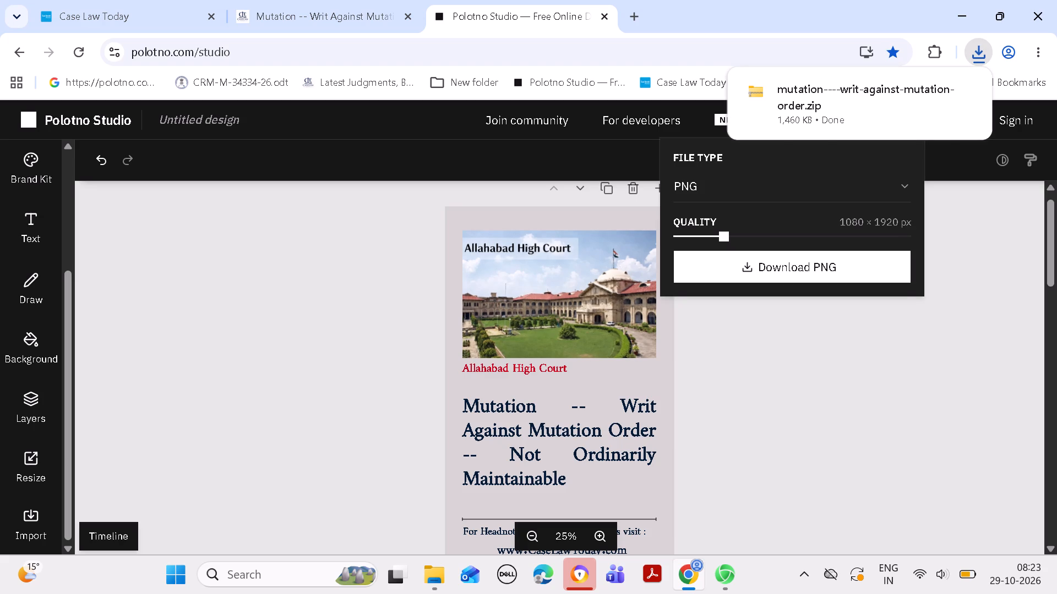
Delete the last page of the design, the one with the annual subscription details.
left_click_drag(1044, 246, 1056, 457)
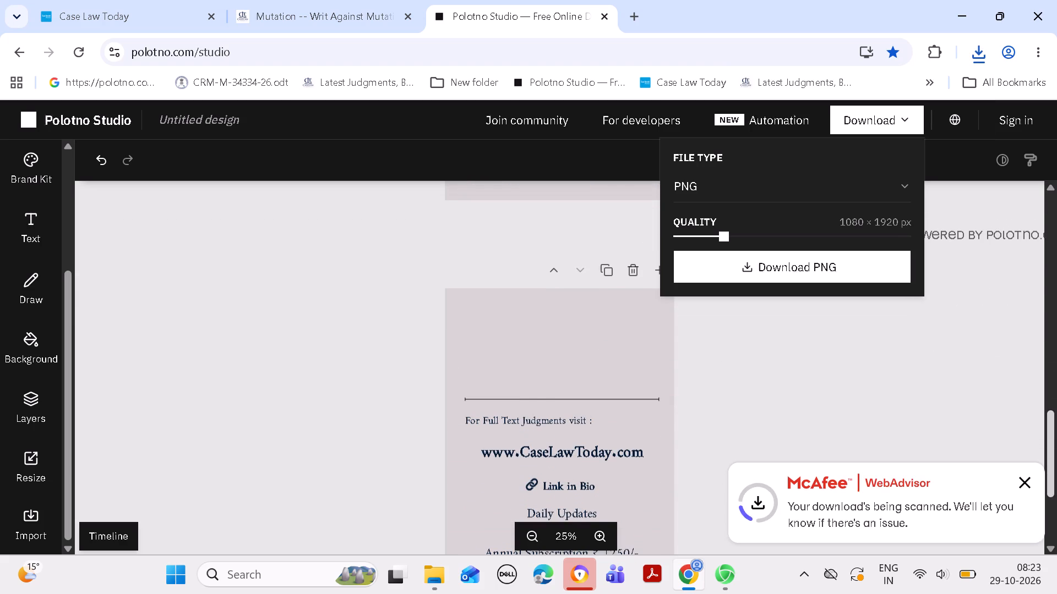
left_click(634, 278)
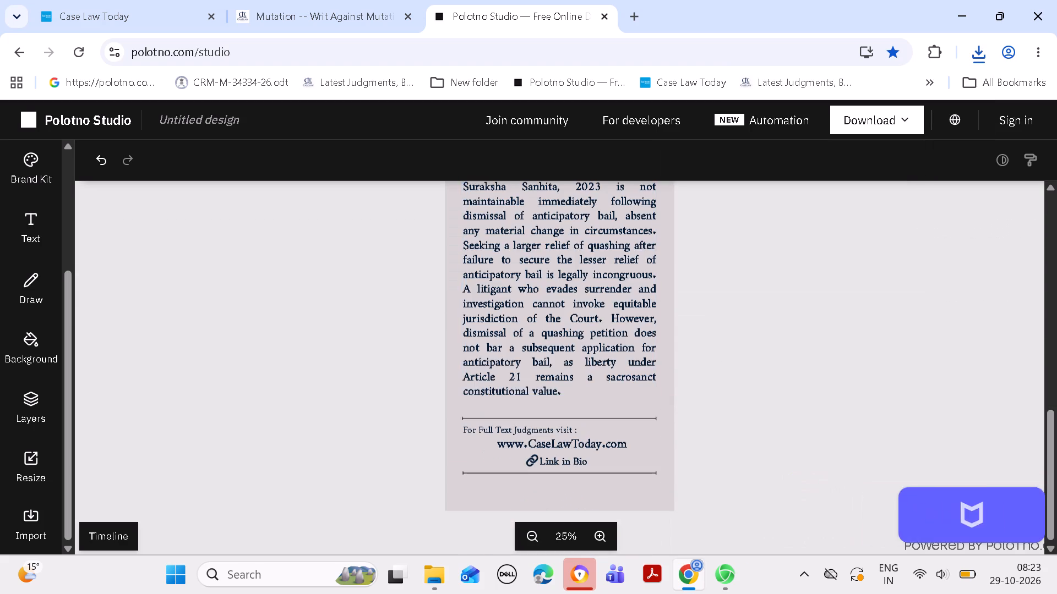
Download the remaining pages as PNG images at 1080 × 1920 px.
scroll(846, 359, "up", 3)
left_click(872, 125)
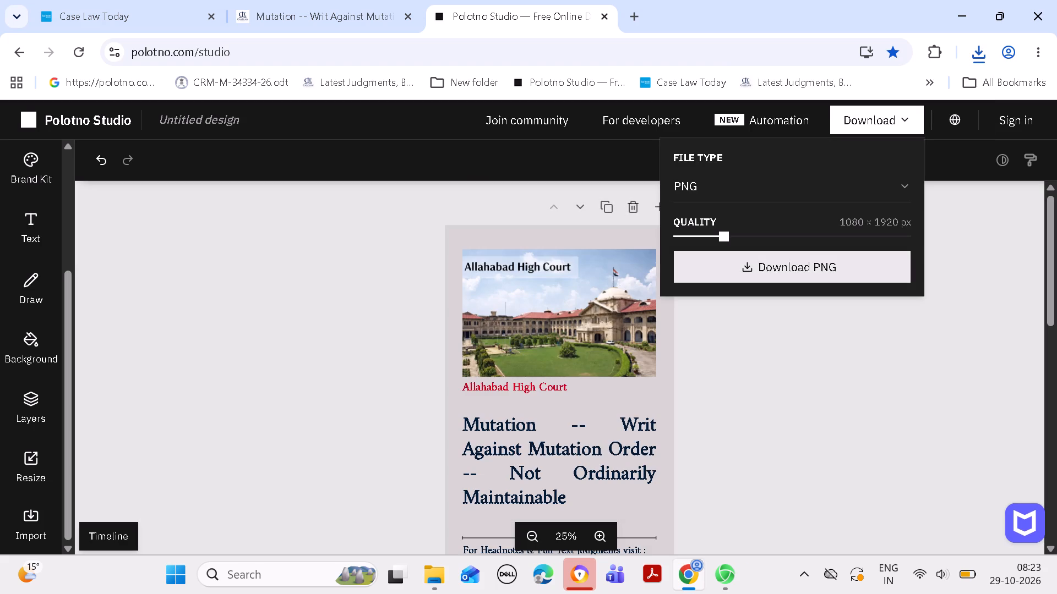
left_click(836, 261)
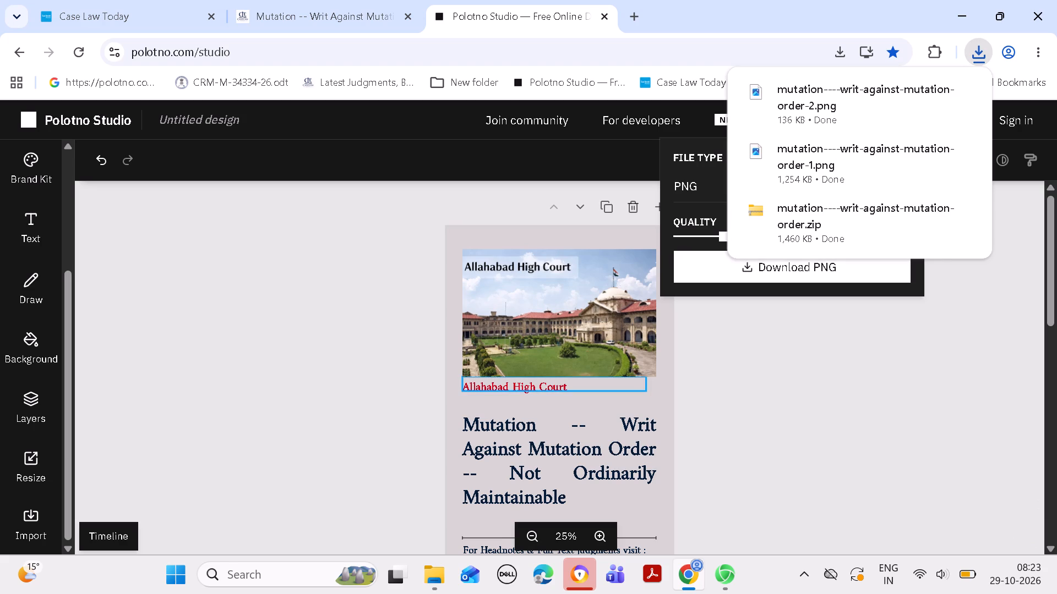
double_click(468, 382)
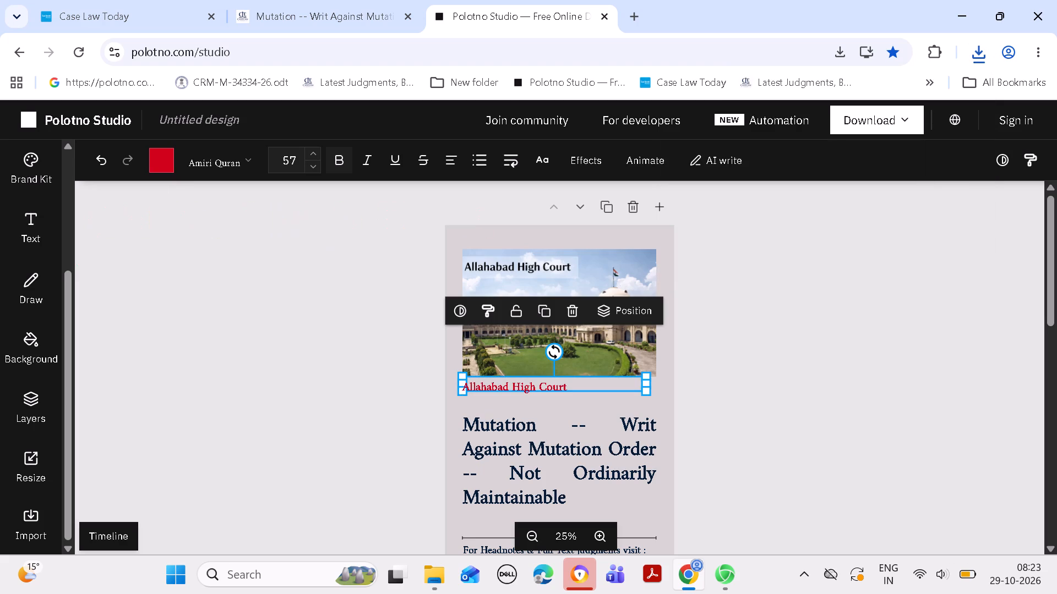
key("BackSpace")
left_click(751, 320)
Copy the downloaded mutation----writ-against-mutation-order-1.png into the "FB NEWS POST---29 OCT" folder in File Explorer.
left_click(882, 119)
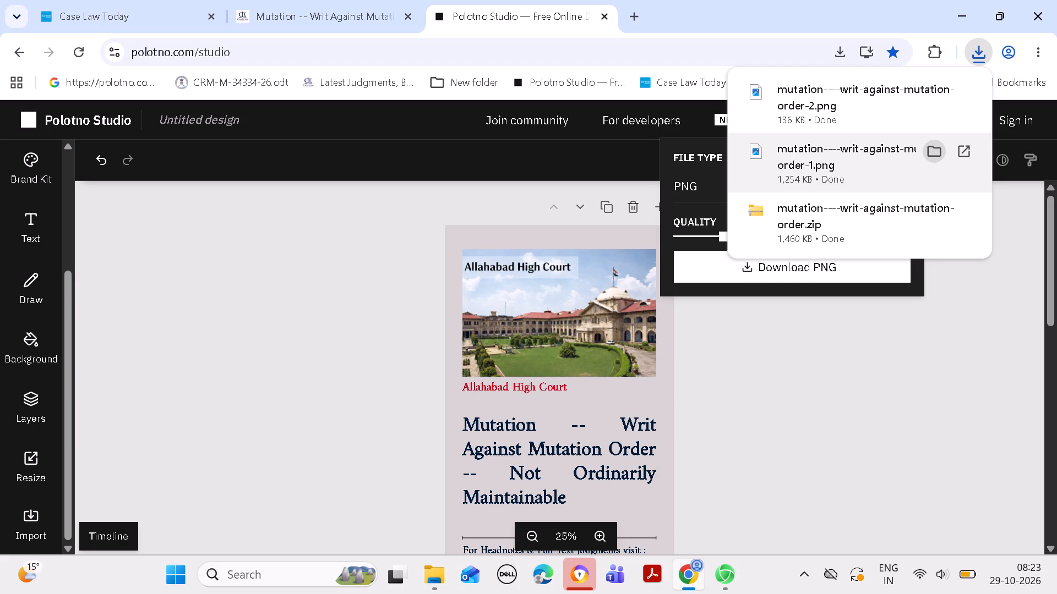
left_click(932, 151)
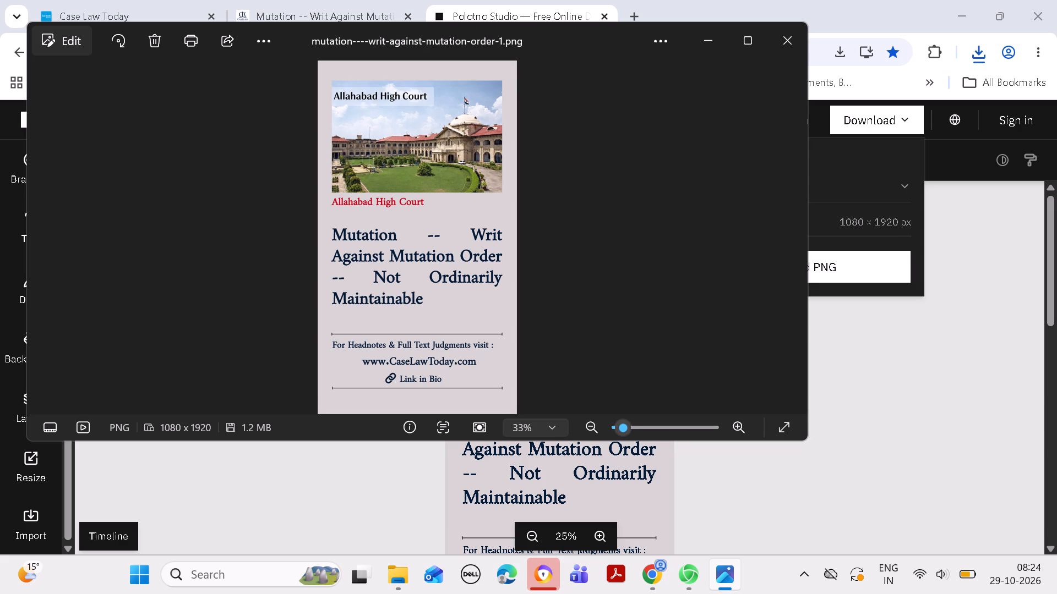
key("ctrl+c")
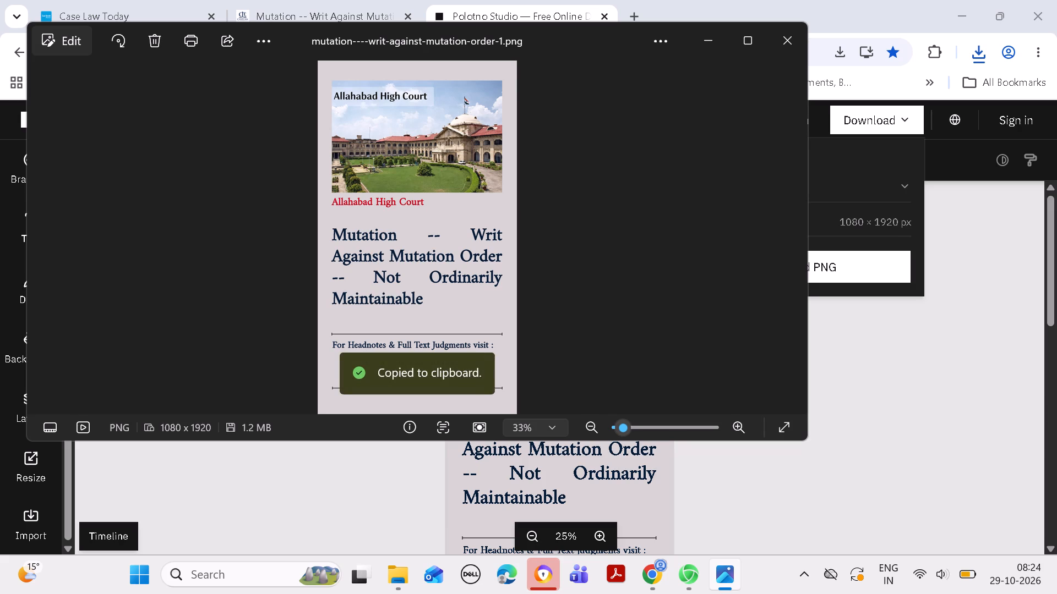
left_click(704, 40)
left_click(955, 15)
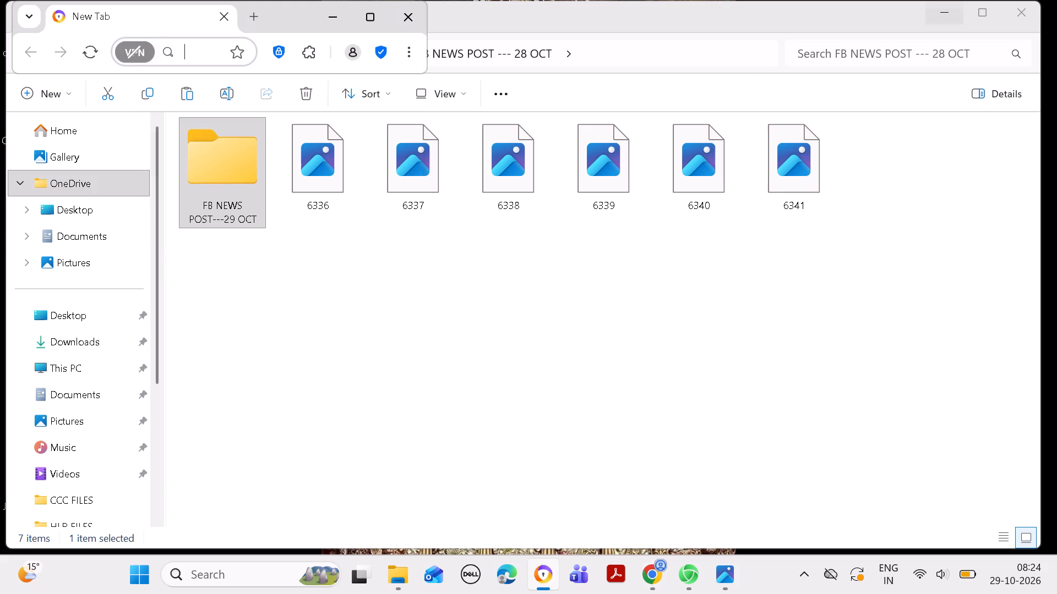
double_click(250, 177)
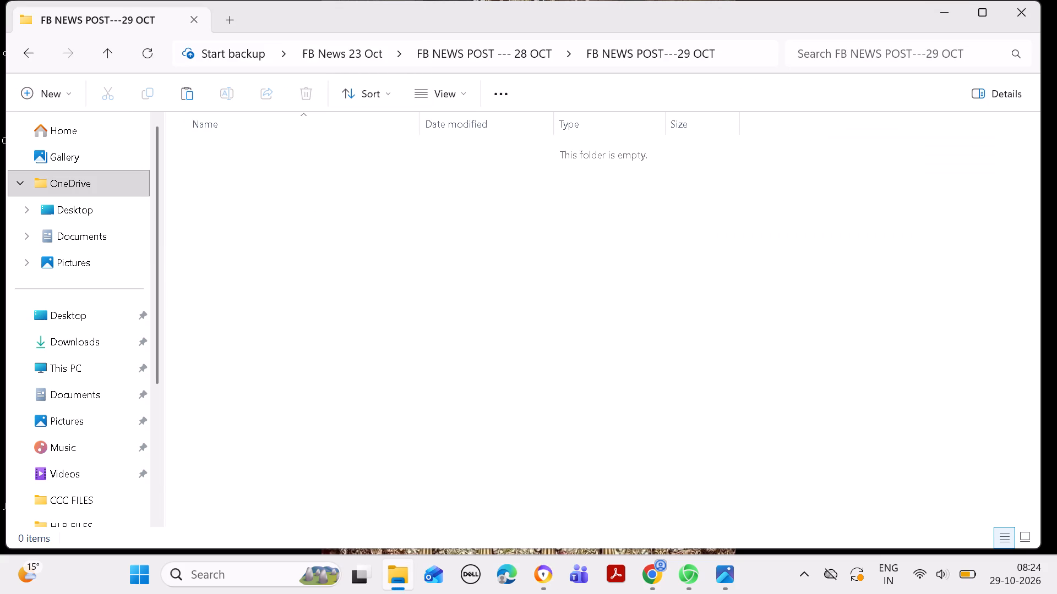
key("ctrl+v")
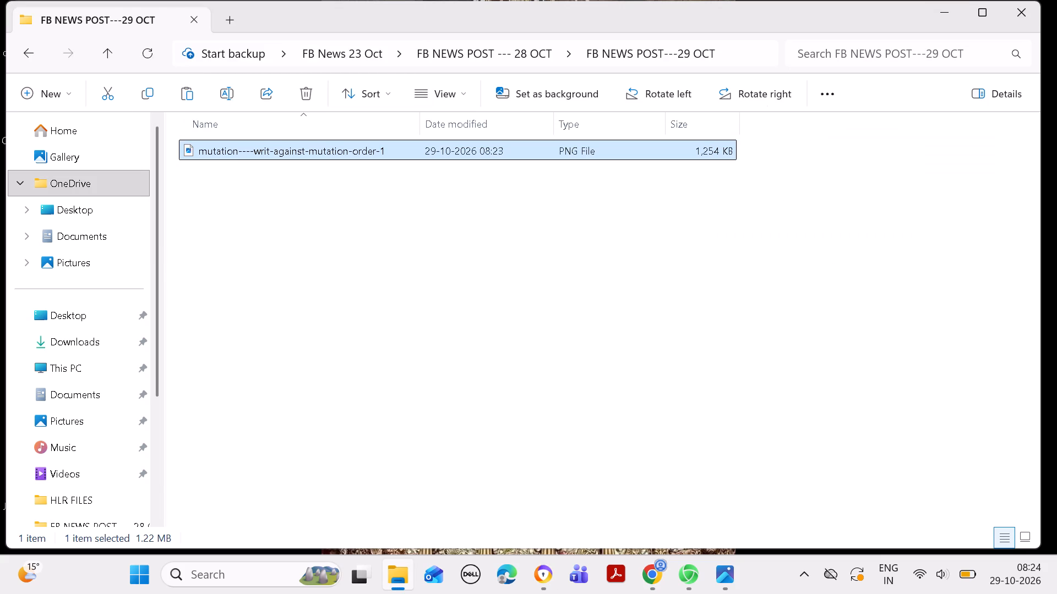
Rename the pasted mutation order PNG as 6342 and minimise the folder window.
right_click(387, 156)
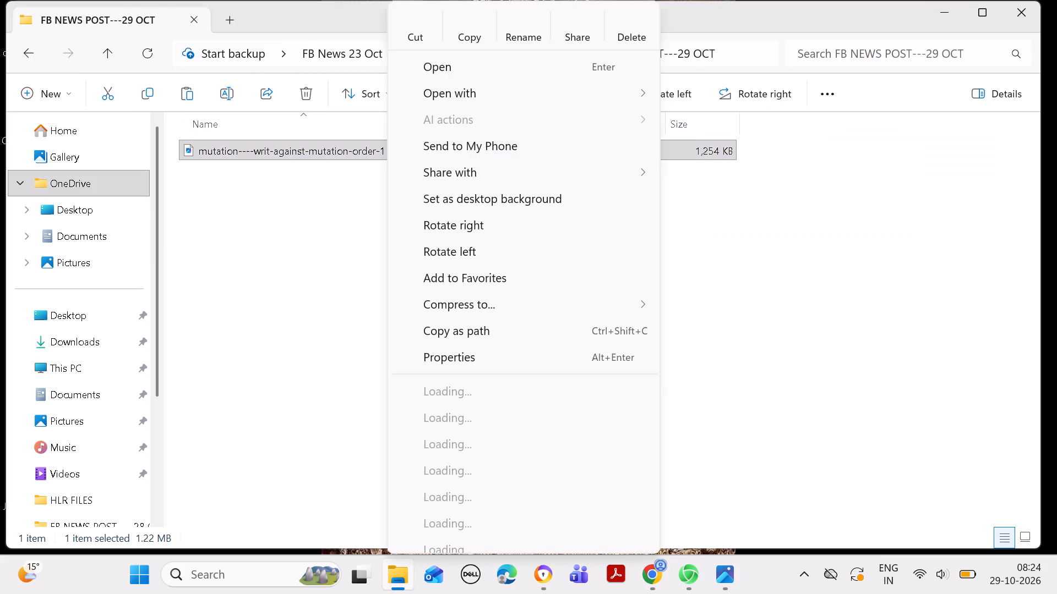
left_click(528, 19)
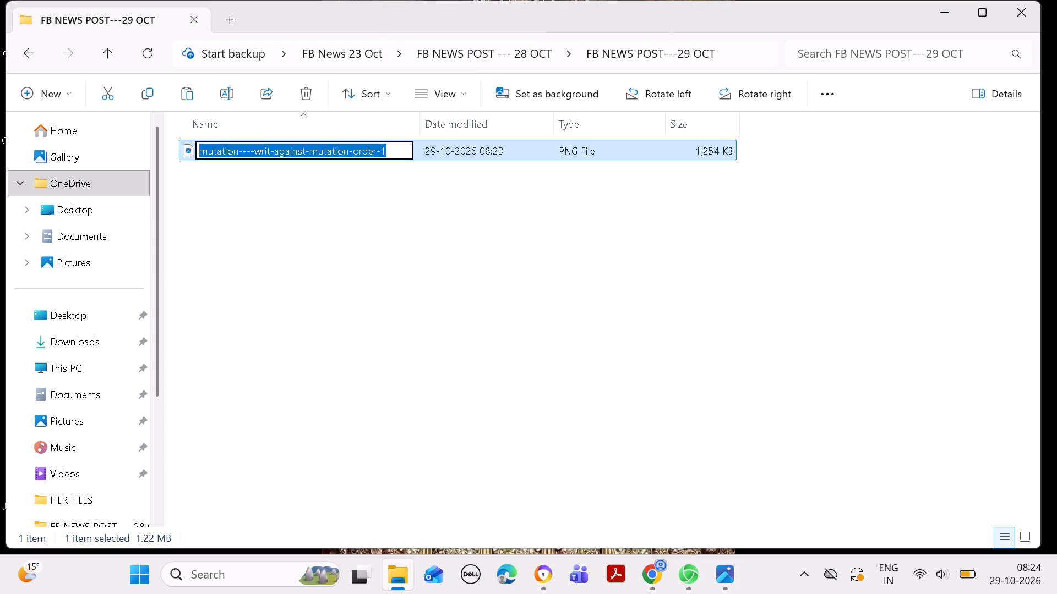
key("BackSpace")
key("6")
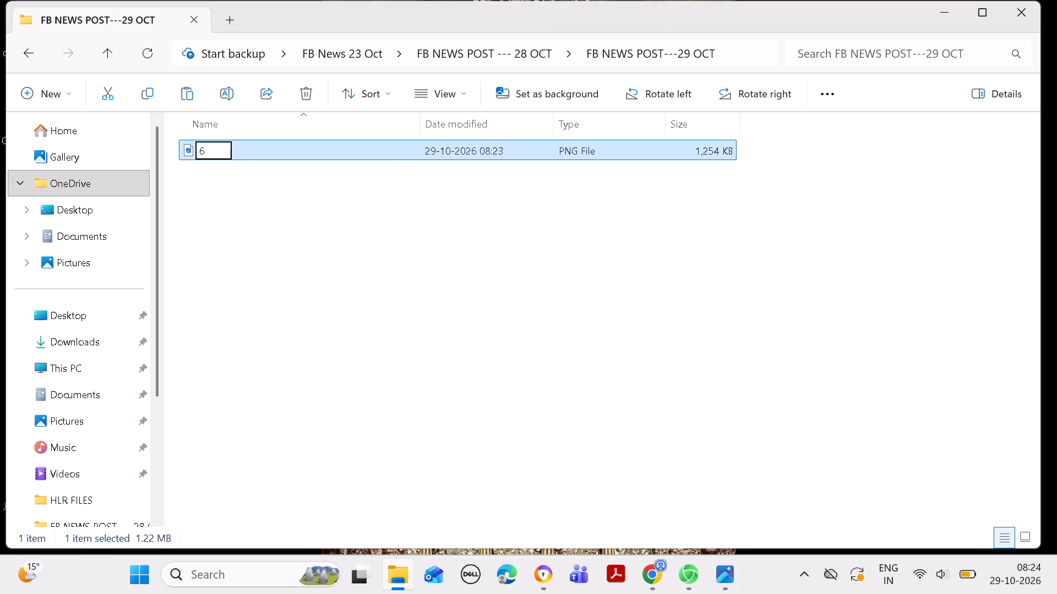
type("342")
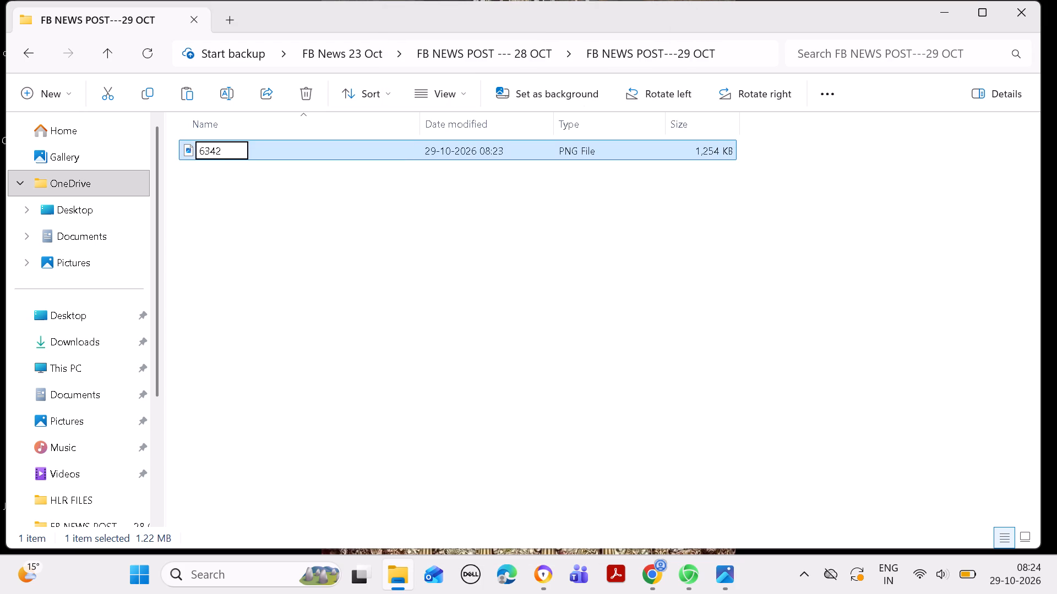
key("Return")
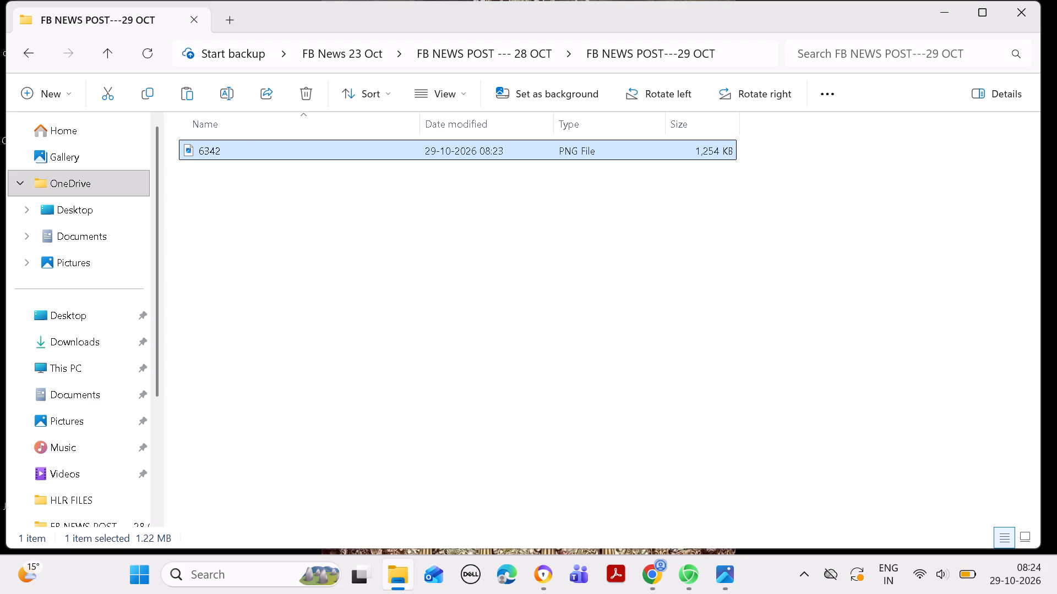
left_click(940, 6)
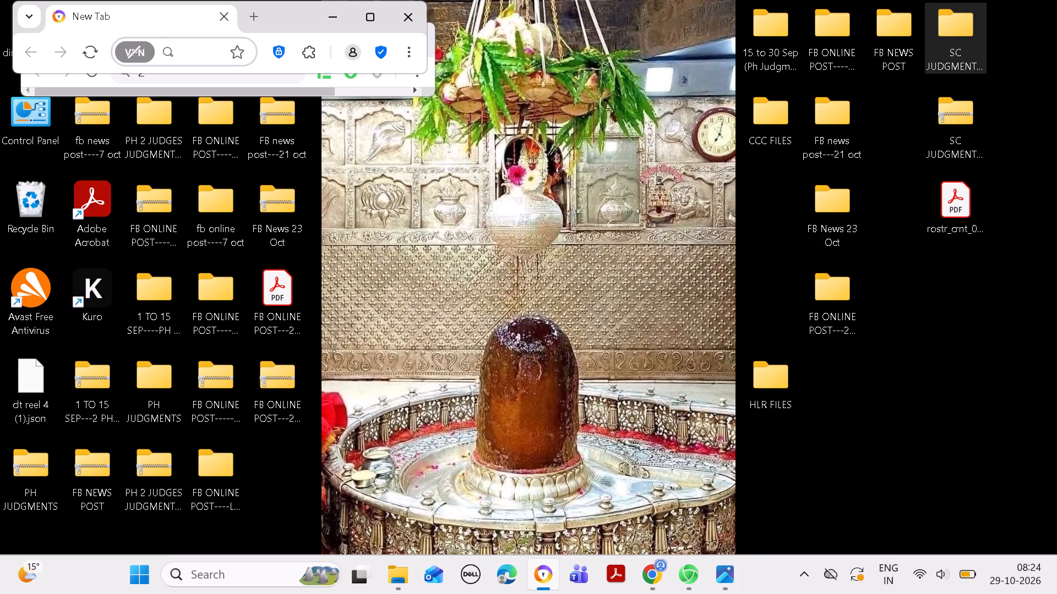
Close the two small secure browser windows left open over the desktop.
left_click(405, 13)
left_click(421, 36)
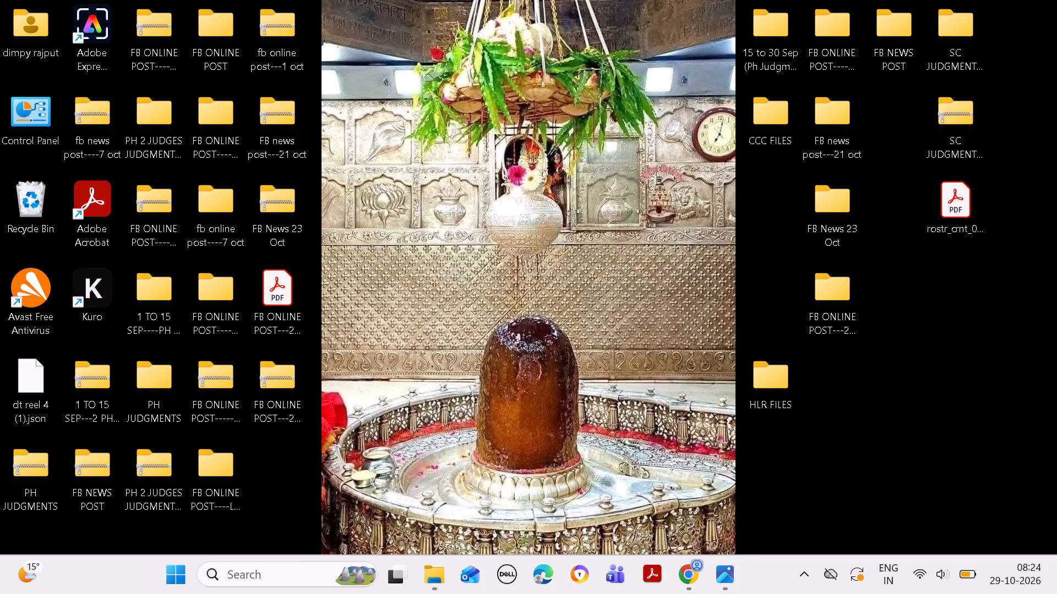
Return to Chrome and open news item 6343 for editing from the Case Law Today news list.
left_click(686, 576)
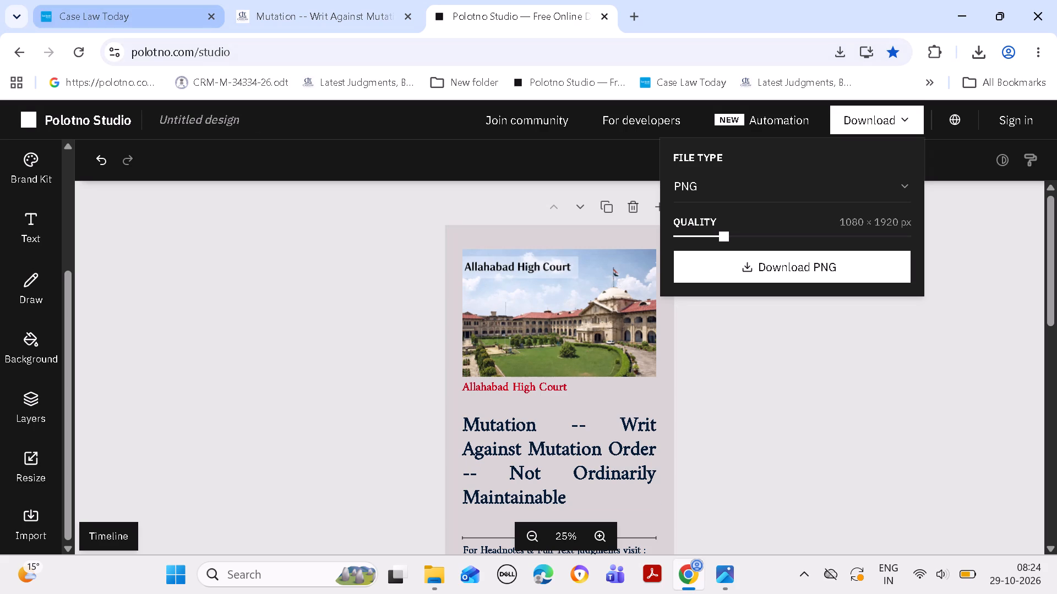
left_click(117, 14)
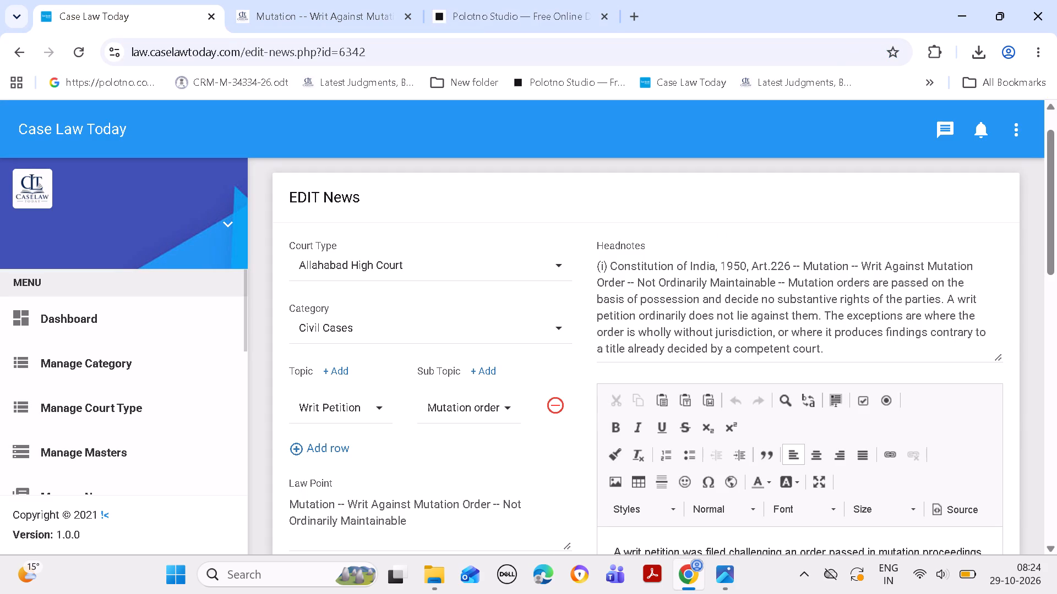
left_click(13, 51)
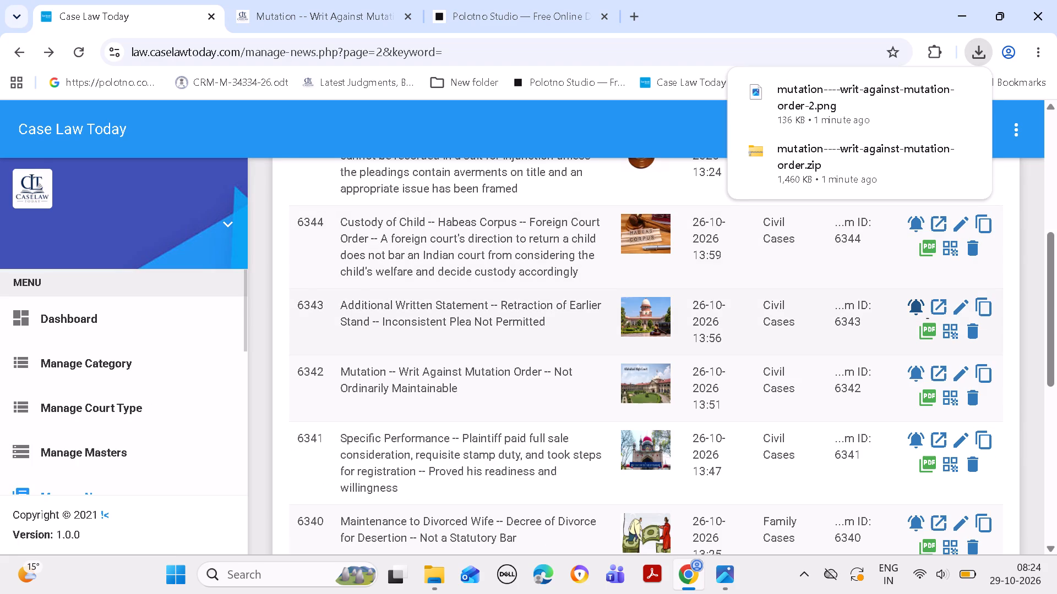
left_click(958, 298)
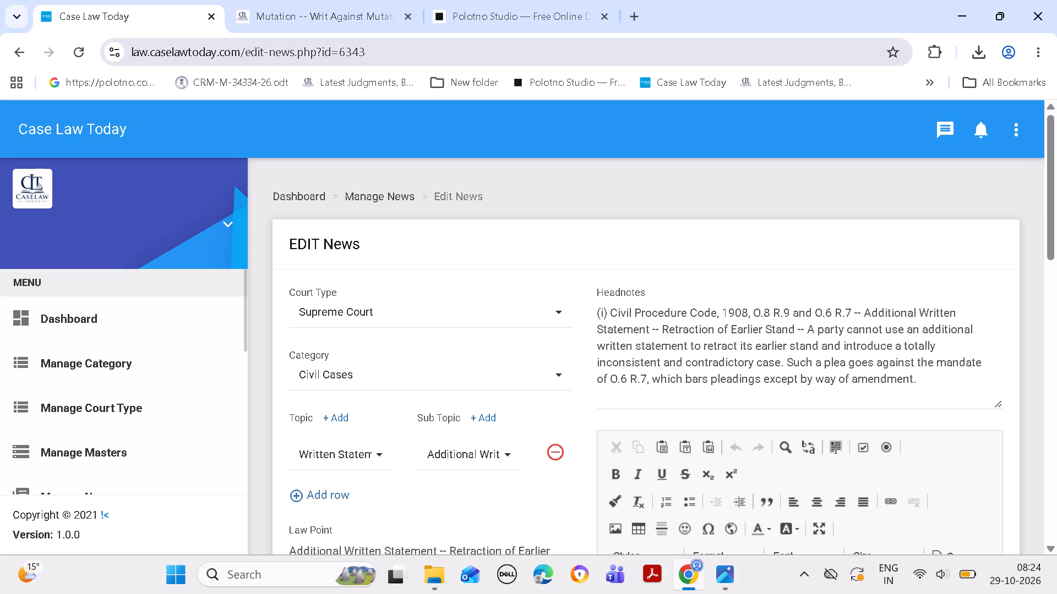
Copy the ID 6343 from the edit page's address and paste it into the keyword search on CaseLawToday.com.
left_click_drag(339, 50, 364, 50)
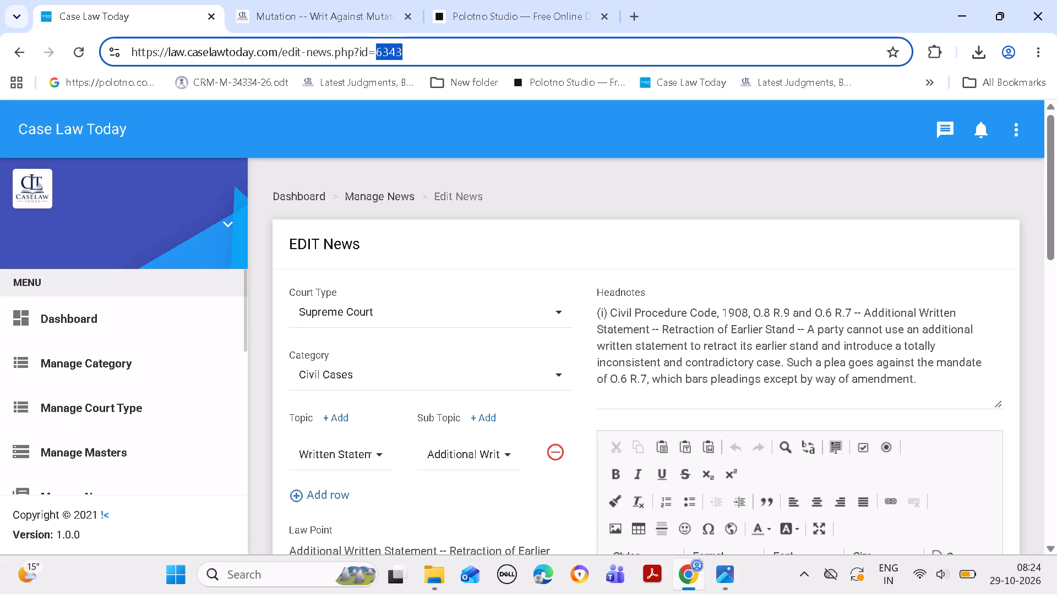
key("ctrl+c")
left_click(323, 10)
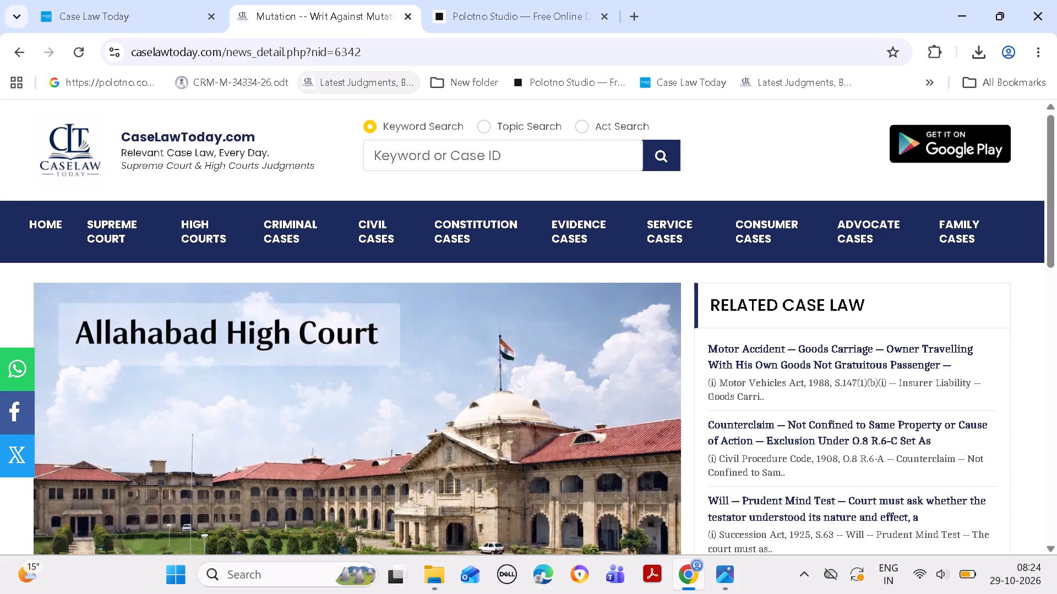
left_click(464, 142)
key("ctrl+v")
left_click(468, 153)
key("ctrl+v")
left_click(467, 155)
key("ctrl+v")
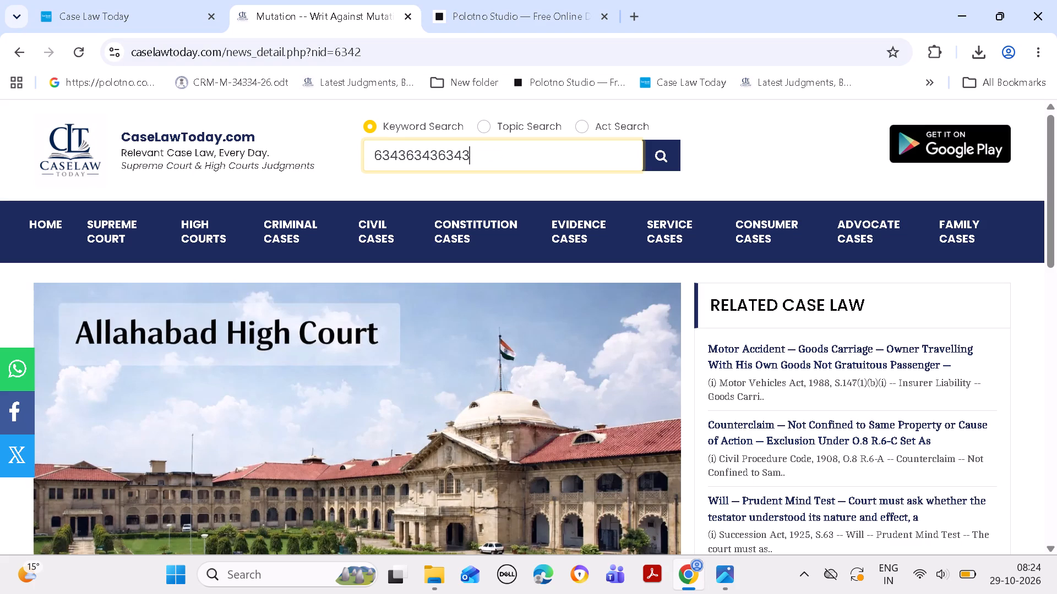
Replace the repeated search entry with 6343, run the keyword search and open the Additional Written Statement news item.
key("BackSpace")
key("BackSpace")
key("BackSpace")
key("BackSpace")
key("BackSpace")
key("BackSpace")
key("BackSpace")
key("BackSpace")
key("BackSpace")
key("BackSpace")
key("BackSpace")
key("BackSpace")
key("BackSpace")
key("BackSpace")
key("BackSpace")
key("BackSpace")
key("BackSpace")
key("BackSpace")
key("BackSpace")
key("BackSpace")
key("ctrl+v")
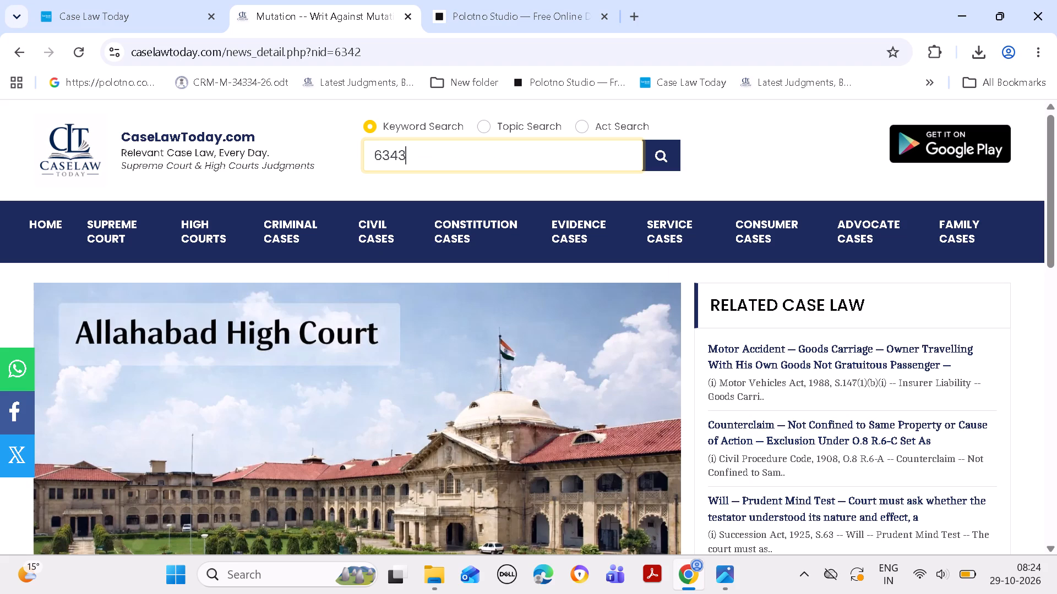
left_click(660, 156)
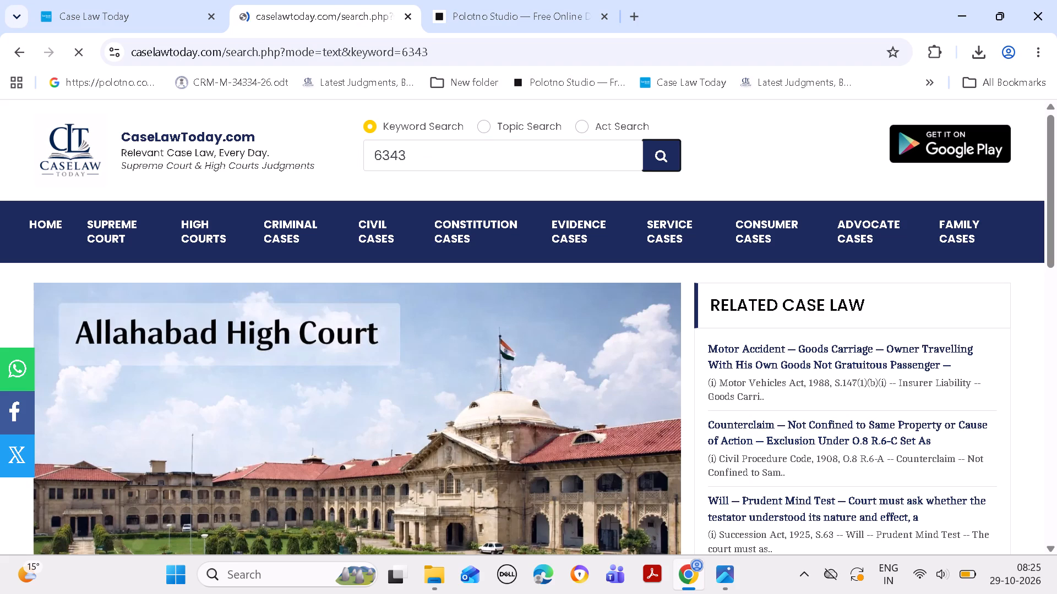
left_click_drag(1056, 229, 1056, 267)
left_click(172, 492)
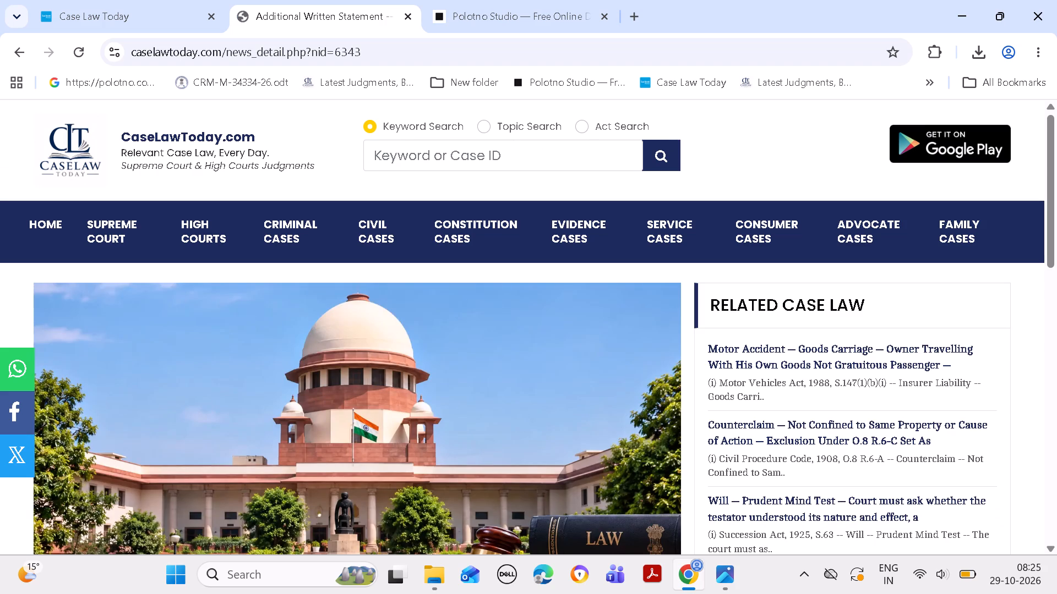
Replace the Allahabad High Court photo on the Polotno post with the photo copied from news item 6343, placed above the court name.
right_click(255, 393)
left_click(302, 295)
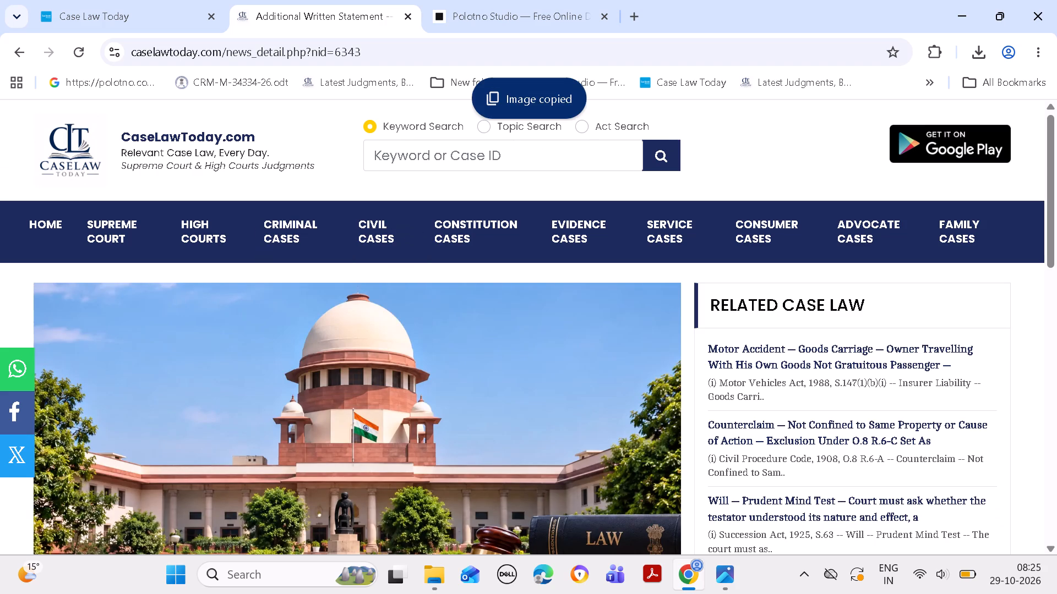
left_click(455, 10)
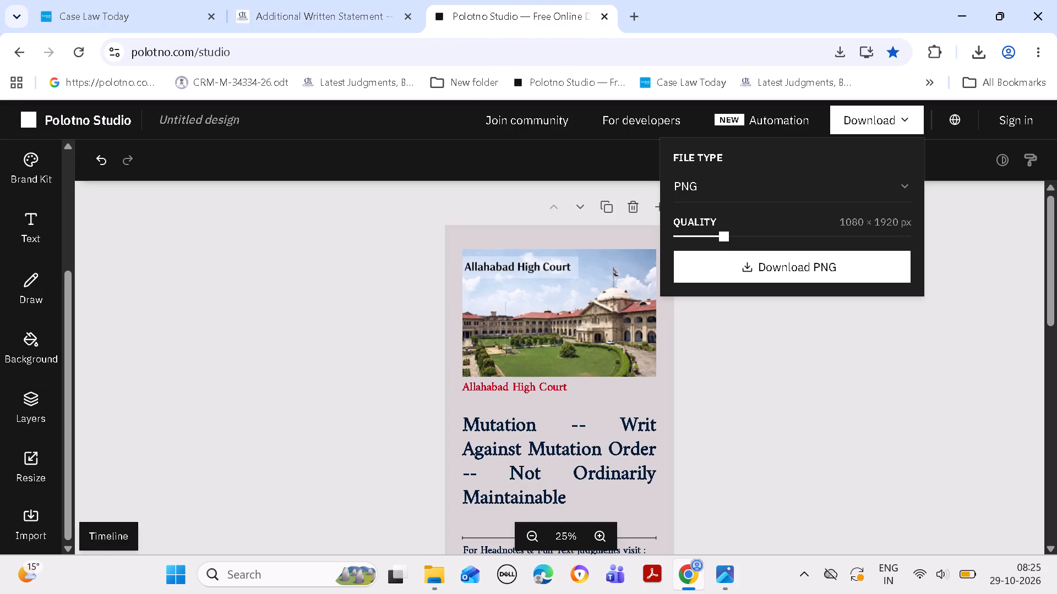
left_click(531, 273)
left_click(573, 439)
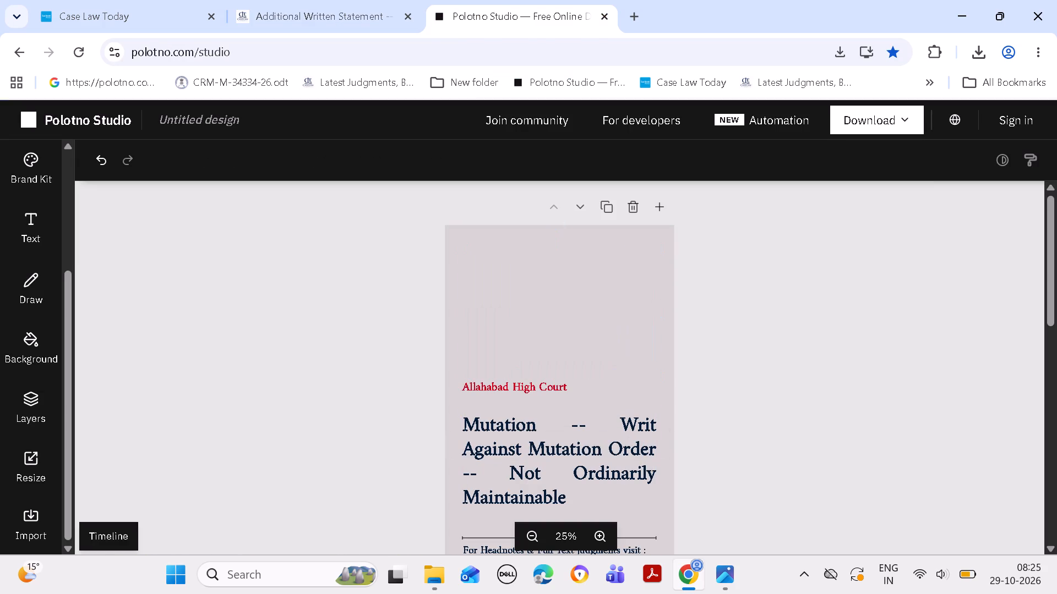
left_click(537, 293)
key("ctrl+v")
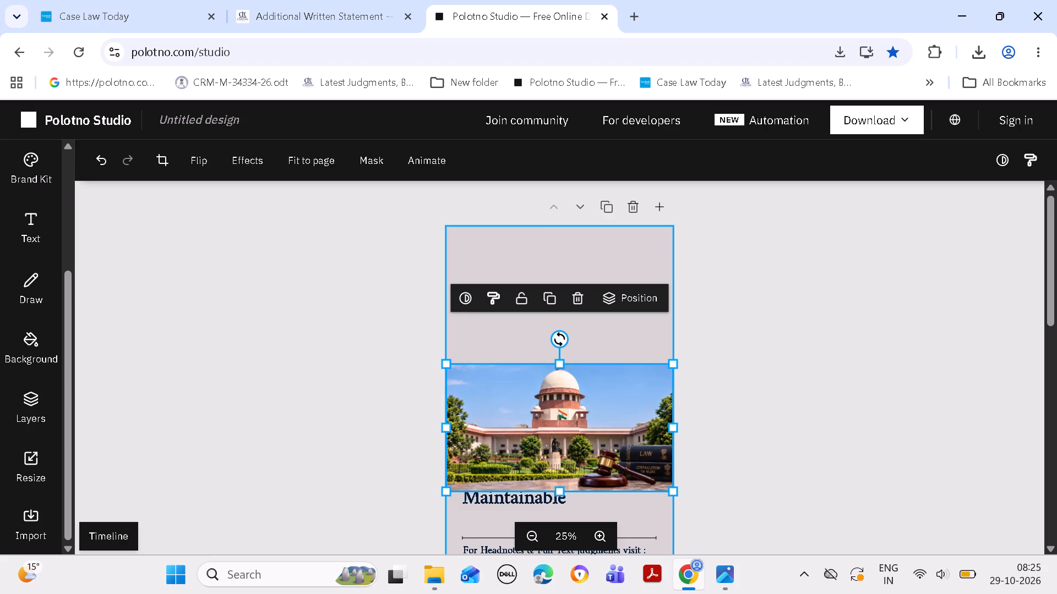
left_click_drag(549, 373, 554, 249)
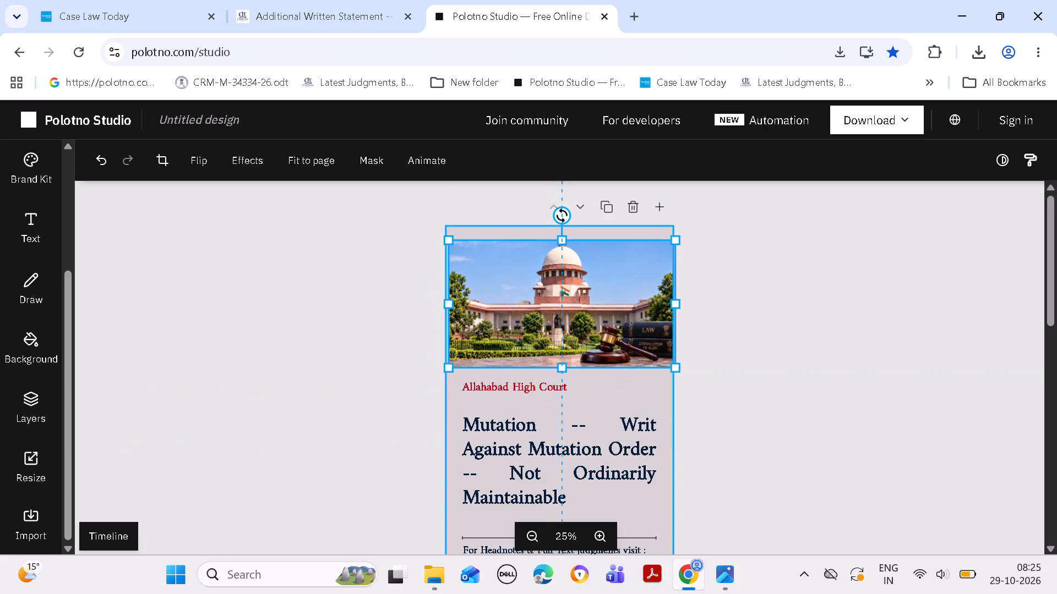
left_click_drag(554, 249, 555, 256)
left_click(731, 259)
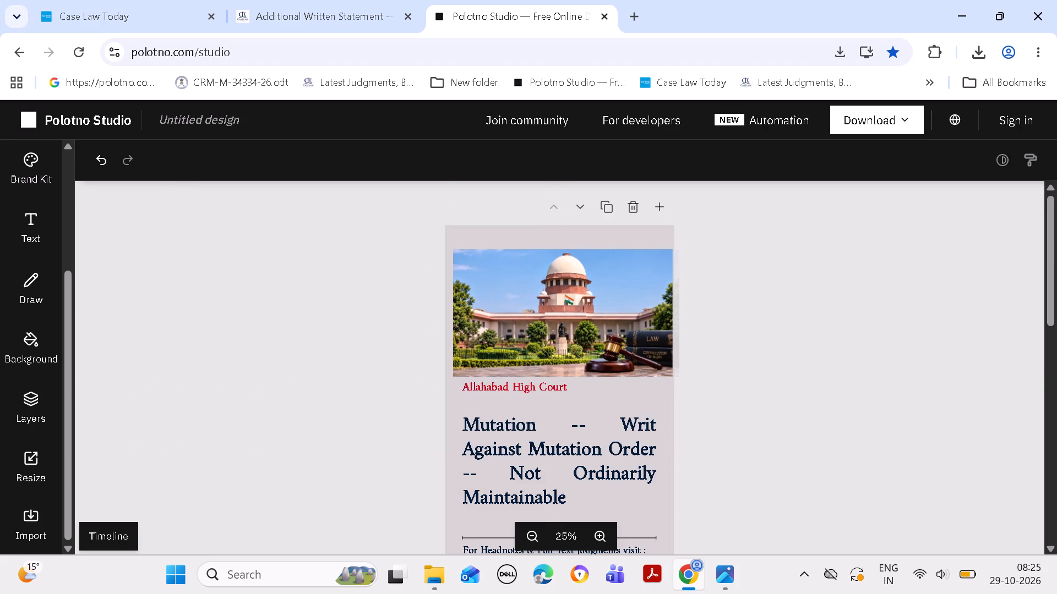
Crop the pasted Supreme Court photo on both its left and right sides so it is narrower than the page.
double_click(624, 296)
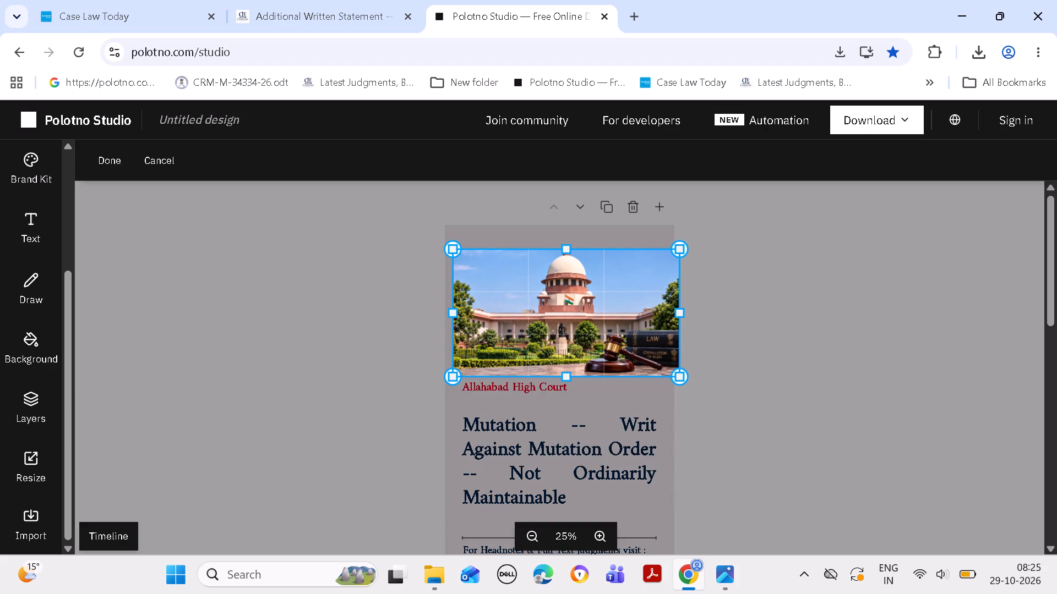
left_click(679, 308)
left_click_drag(679, 312, 679, 311)
left_click_drag(679, 311, 656, 310)
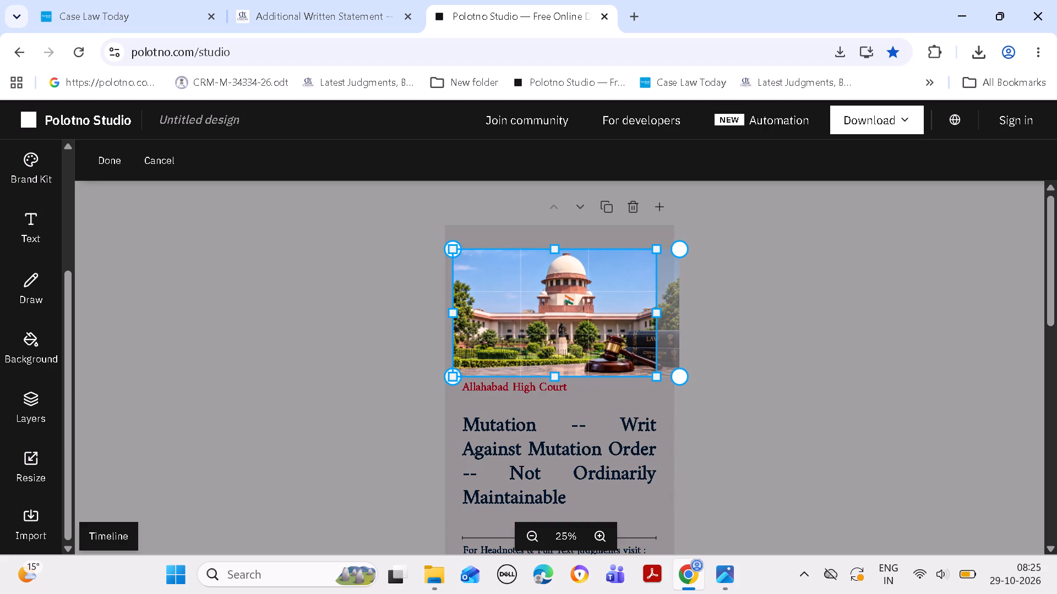
left_click_drag(656, 310, 655, 310)
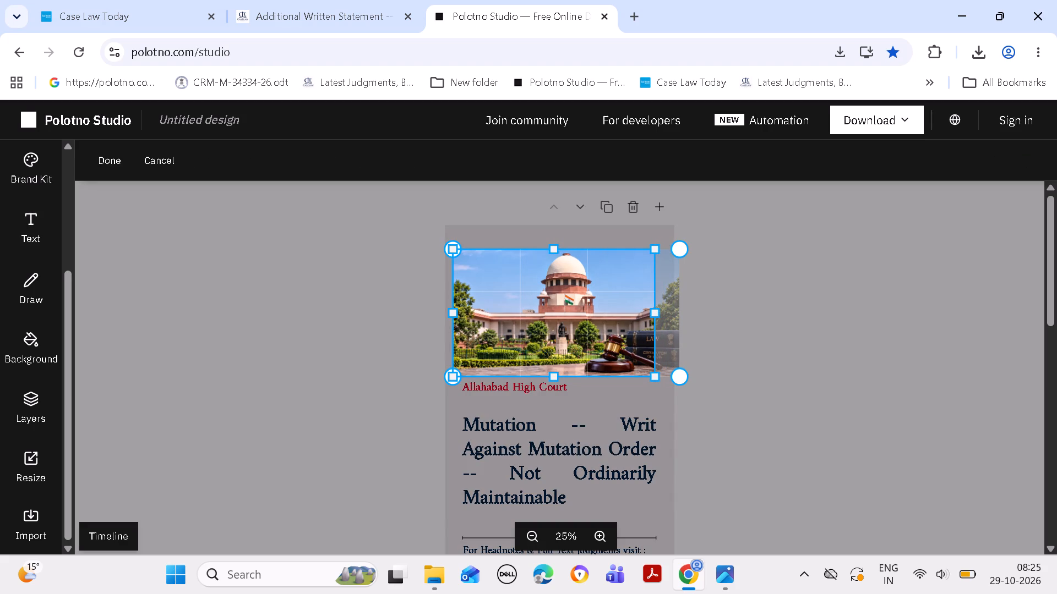
left_click_drag(451, 310, 469, 309)
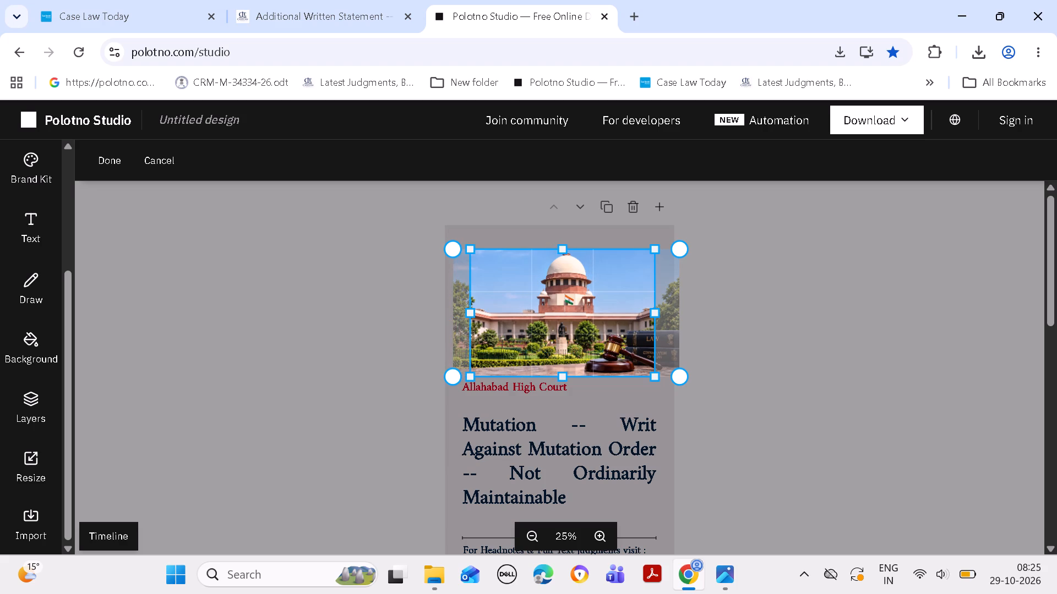
left_click_drag(469, 309, 470, 309)
left_click(730, 322)
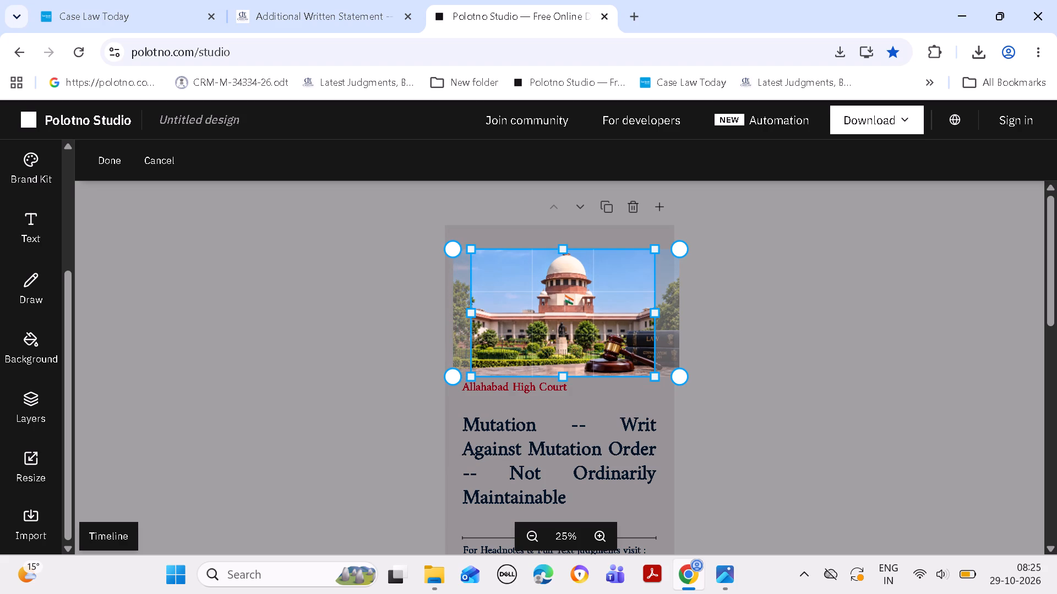
left_click(732, 319)
left_click(732, 318)
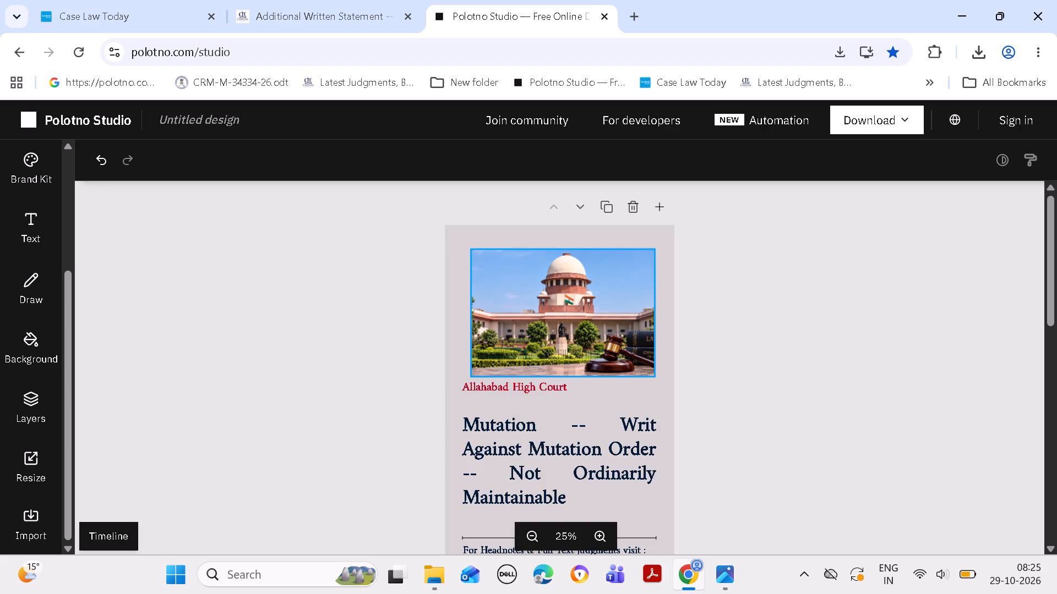
Shift the cropped photo and stretch both sides to align with the headline's margins, making it 920 x 608.
left_click_drag(587, 328, 581, 325)
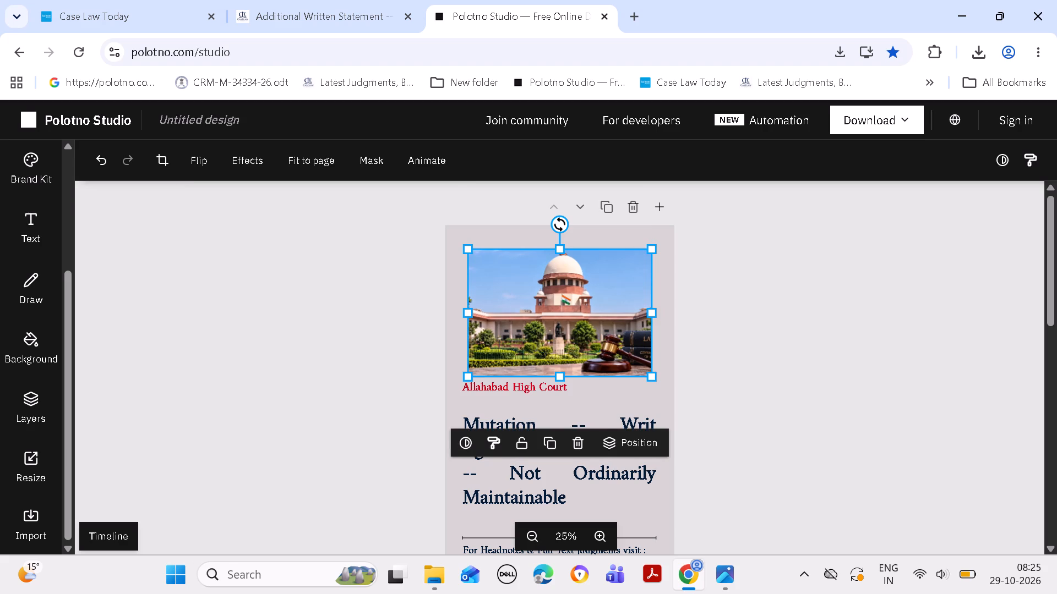
left_click_drag(466, 312, 462, 311)
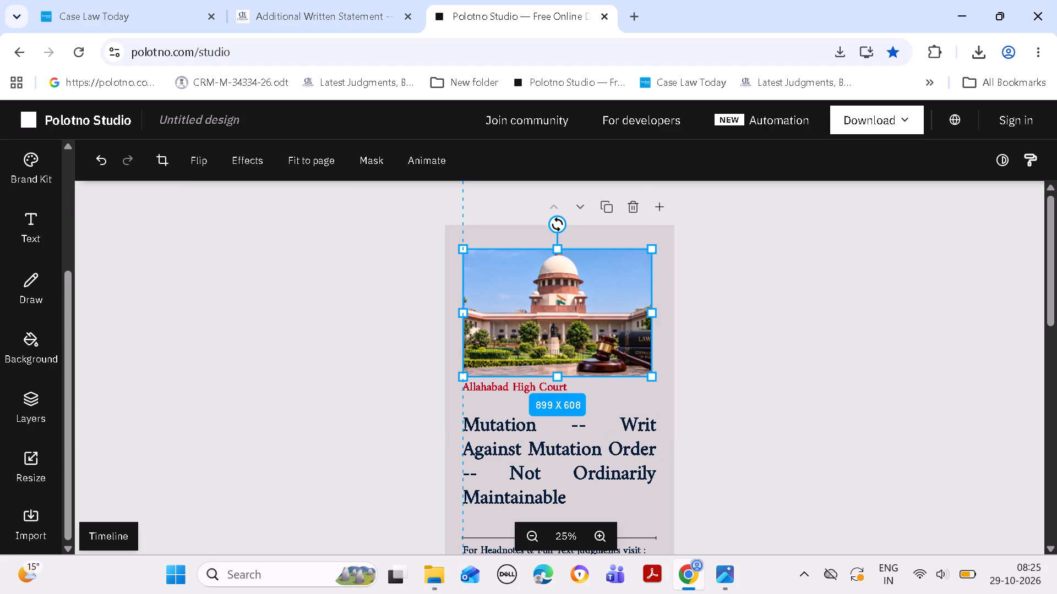
left_click_drag(462, 311, 462, 323)
left_click_drag(462, 323, 461, 327)
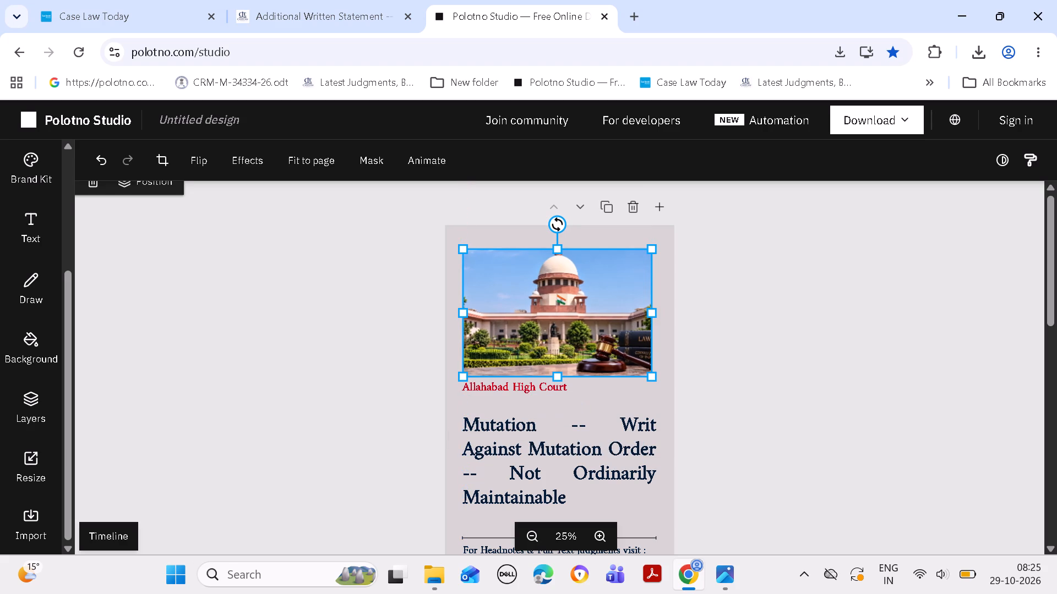
left_click(655, 311)
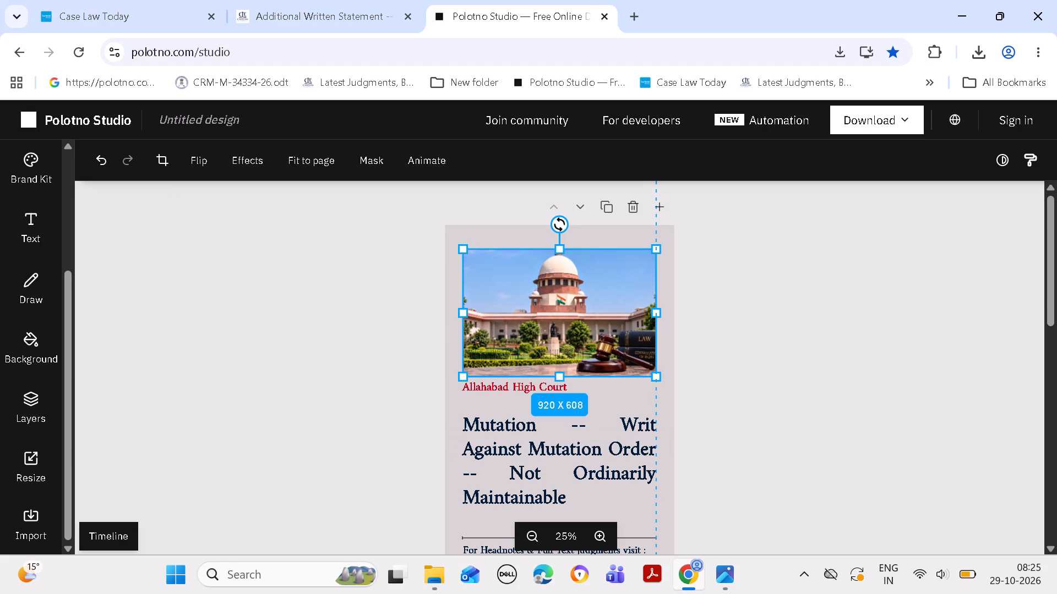
double_click(719, 318)
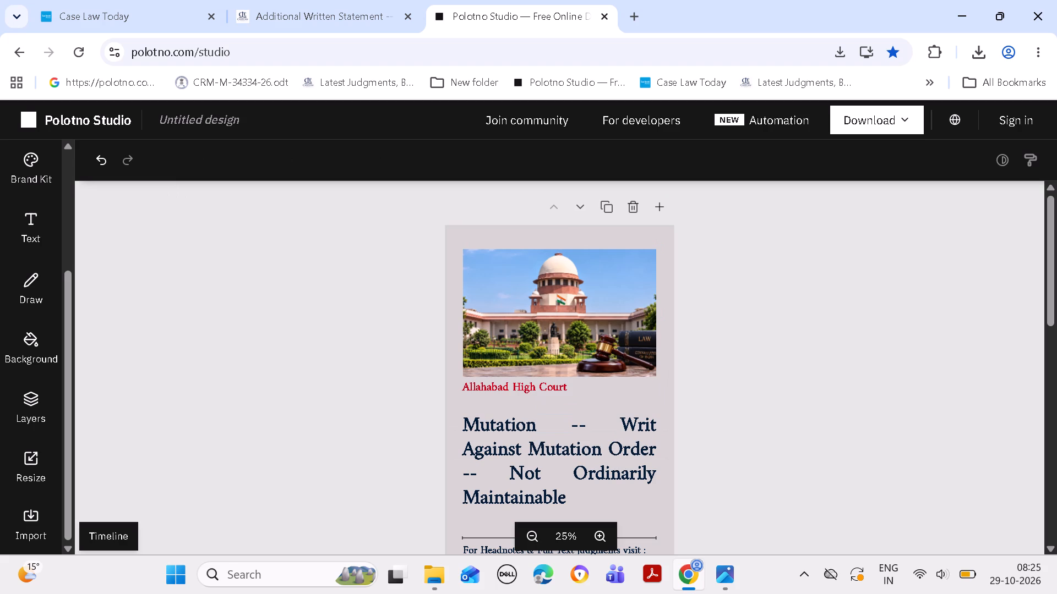
Copy the court name Supreme Court from the Citation of news item 6343 on the Case Law Today edit page.
left_click(147, 8)
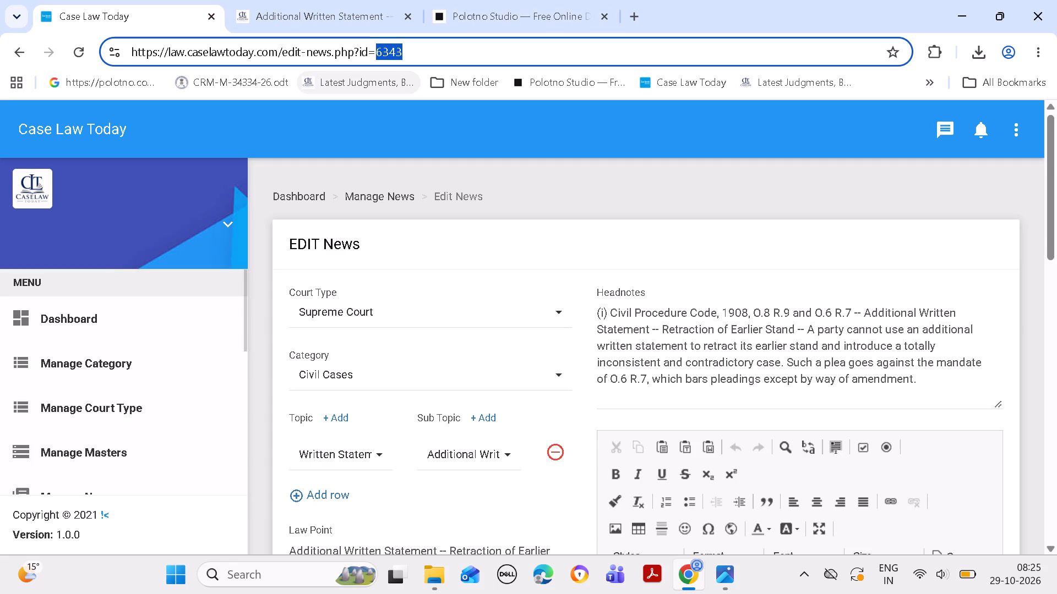
left_click_drag(1056, 228, 1056, 372)
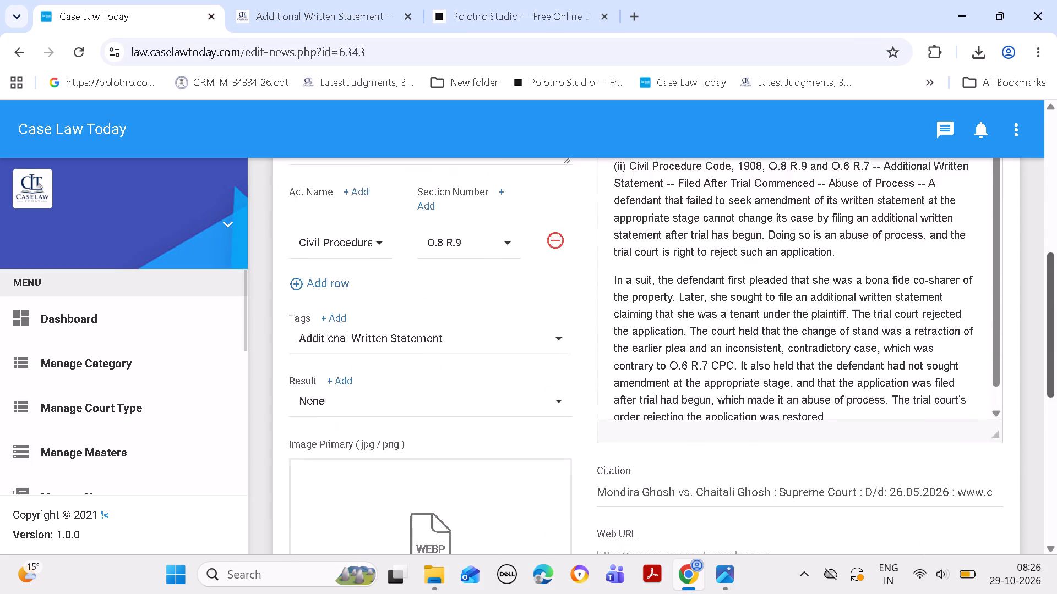
left_click_drag(1056, 372, 1056, 395)
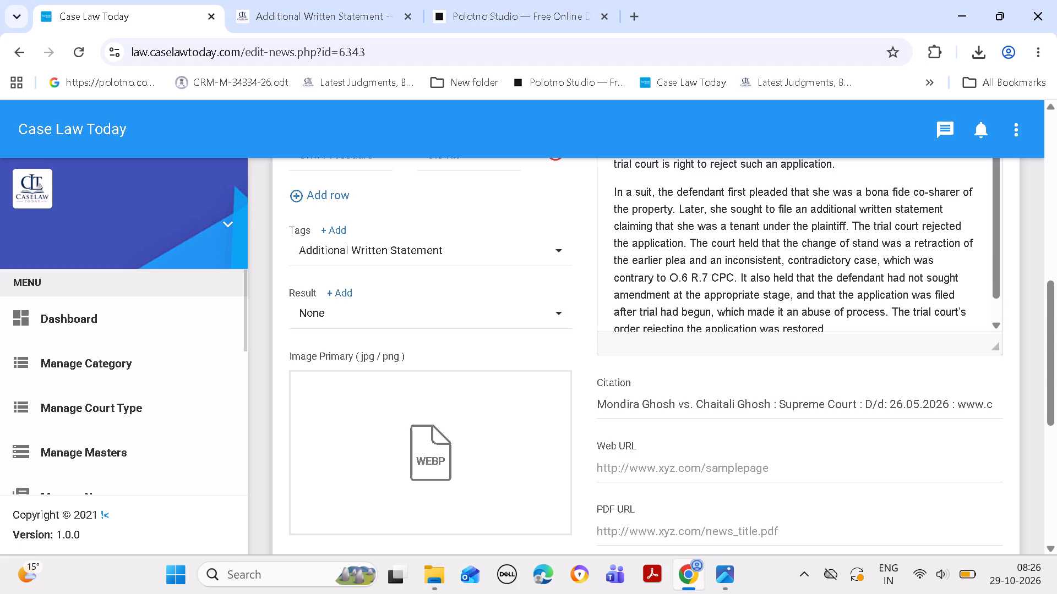
left_click_drag(780, 403, 857, 402)
key("ctrl+c")
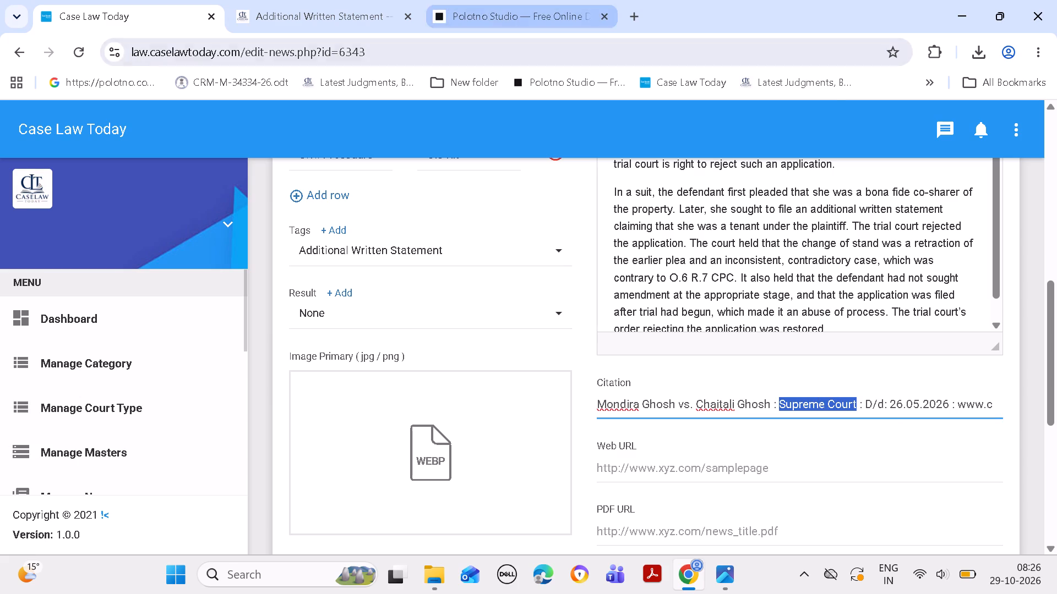
Replace the red Allahabad High Court text under the photo on the Polotno post with the copied Supreme Court.
left_click(502, 15)
double_click(518, 378)
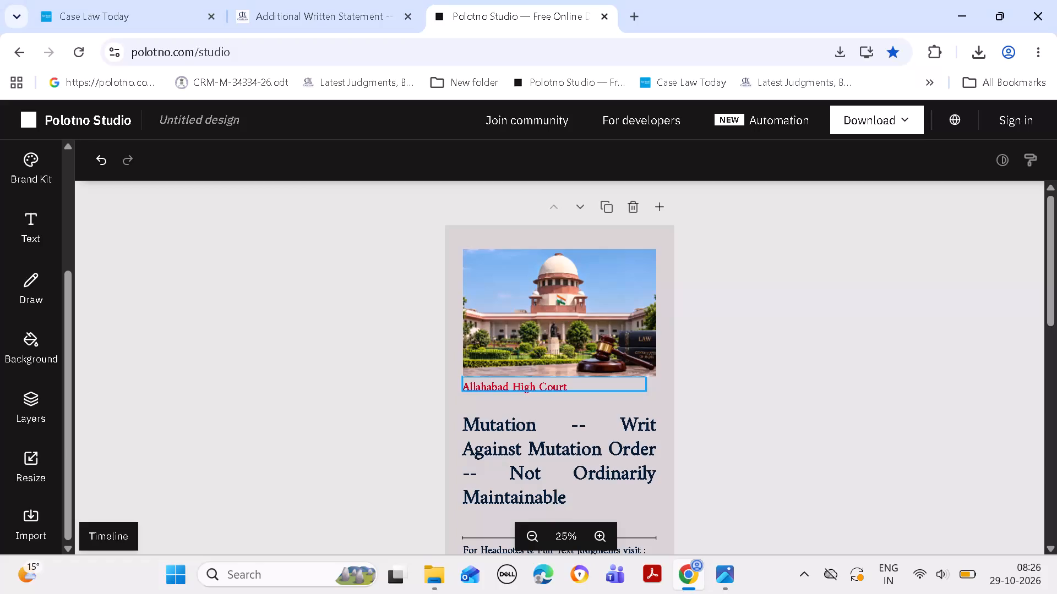
double_click(523, 386)
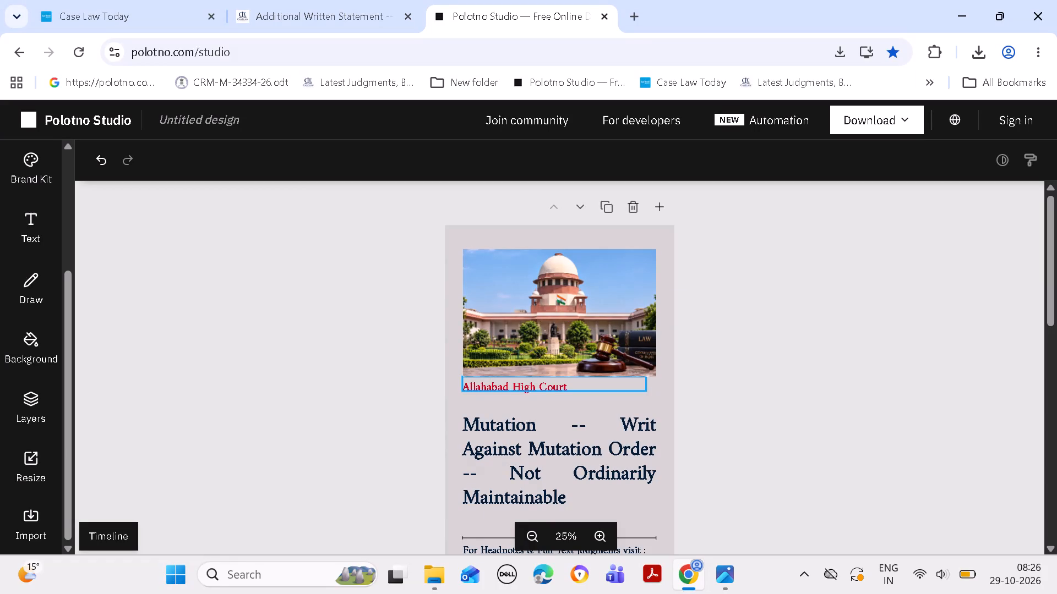
triple_click(548, 381)
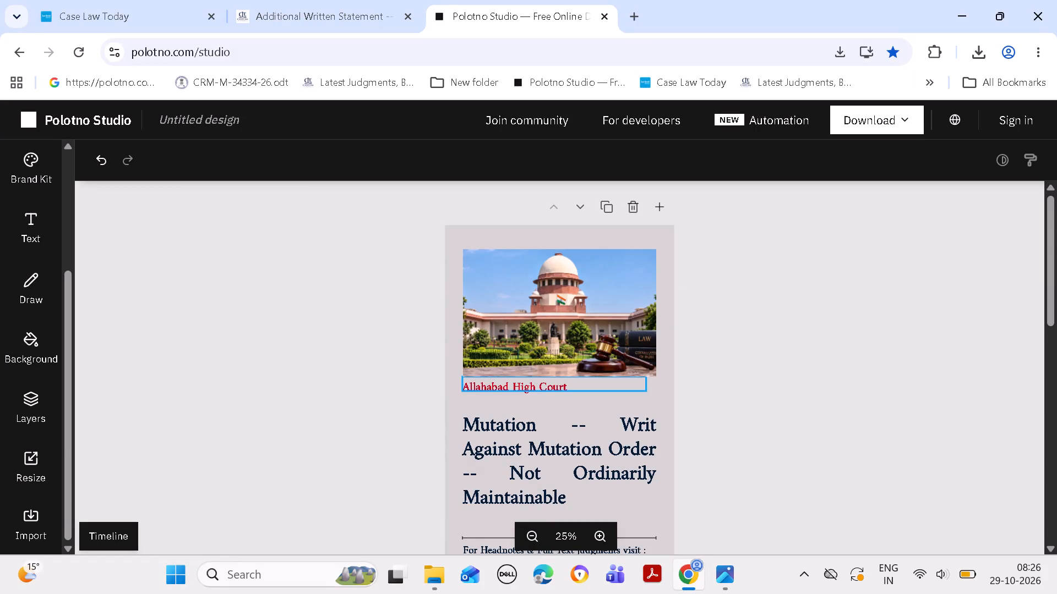
left_click(584, 383)
left_click(579, 381)
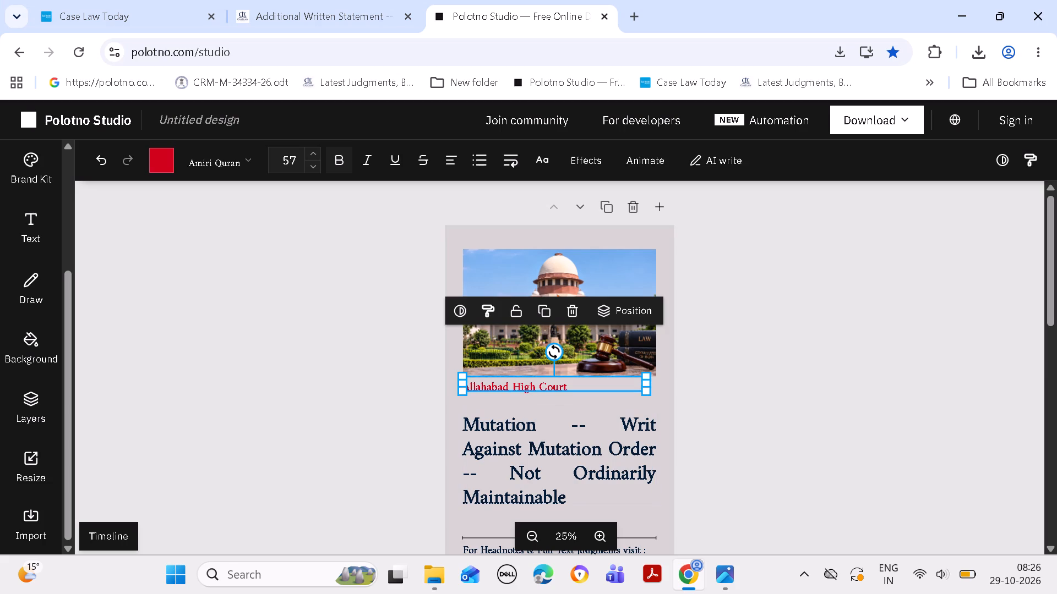
double_click(547, 382)
left_click(569, 382)
key("BackSpace")
key("BackSpace")
key("BackSpace")
key("BackSpace")
key("BackSpace")
key("BackSpace")
key("BackSpace")
key("BackSpace")
key("BackSpace")
key("BackSpace")
key("BackSpace")
key("BackSpace")
key("BackSpace")
key("BackSpace")
key("BackSpace")
key("BackSpace")
key("BackSpace")
key("BackSpace")
key("BackSpace")
key("BackSpace")
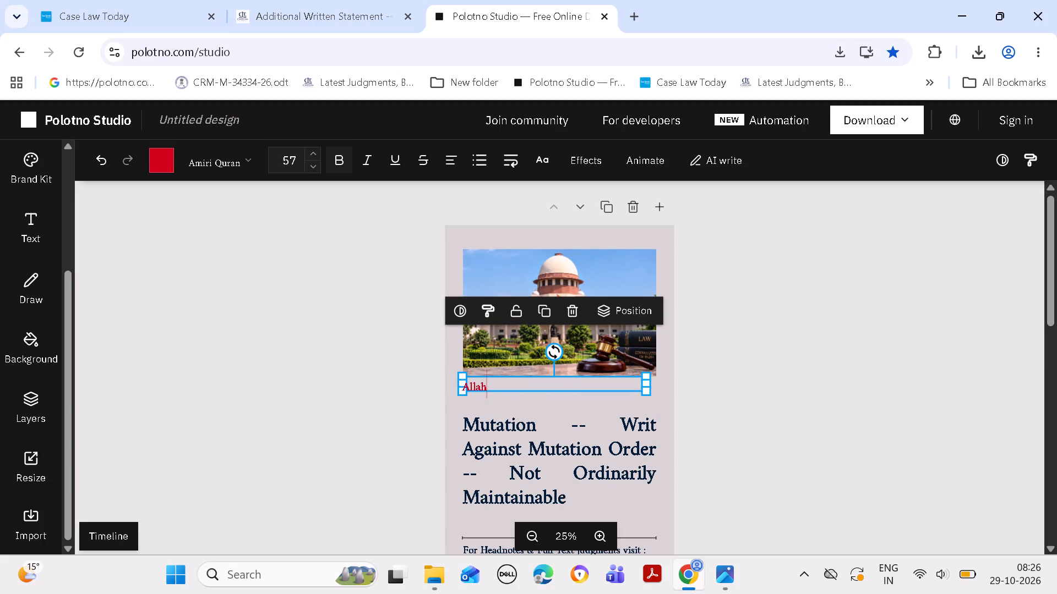
key("ctrl+v")
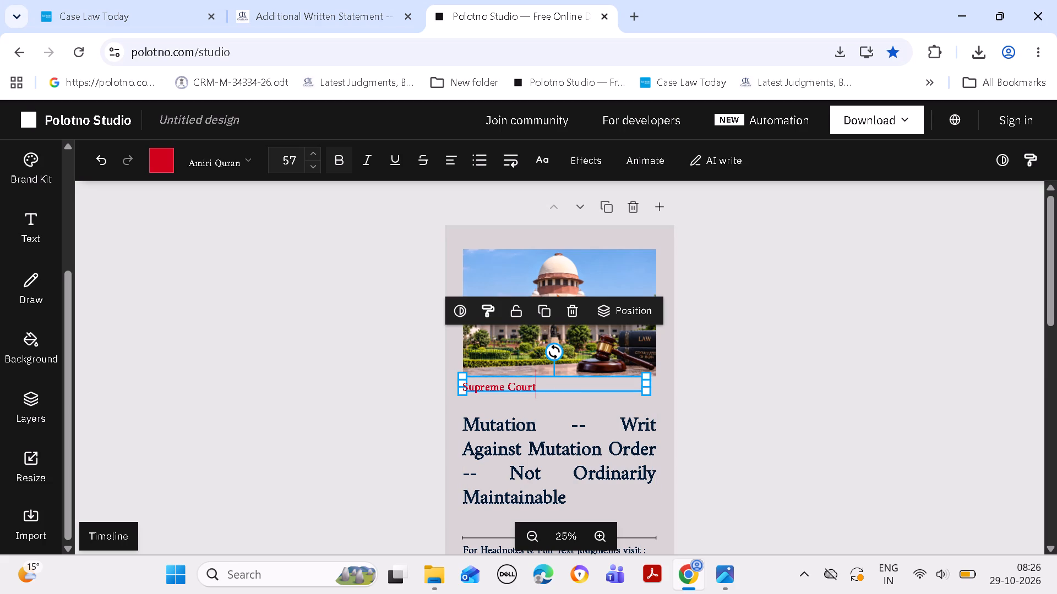
left_click(798, 381)
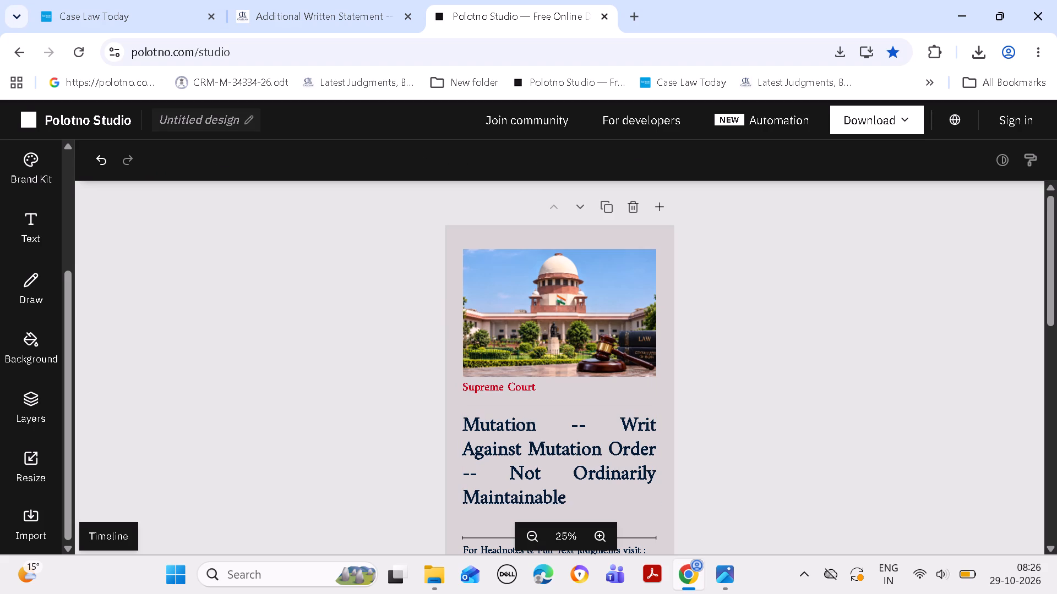
Copy the full Law Point text of news item 6343 on the Case Law Today edit page.
left_click(106, 14)
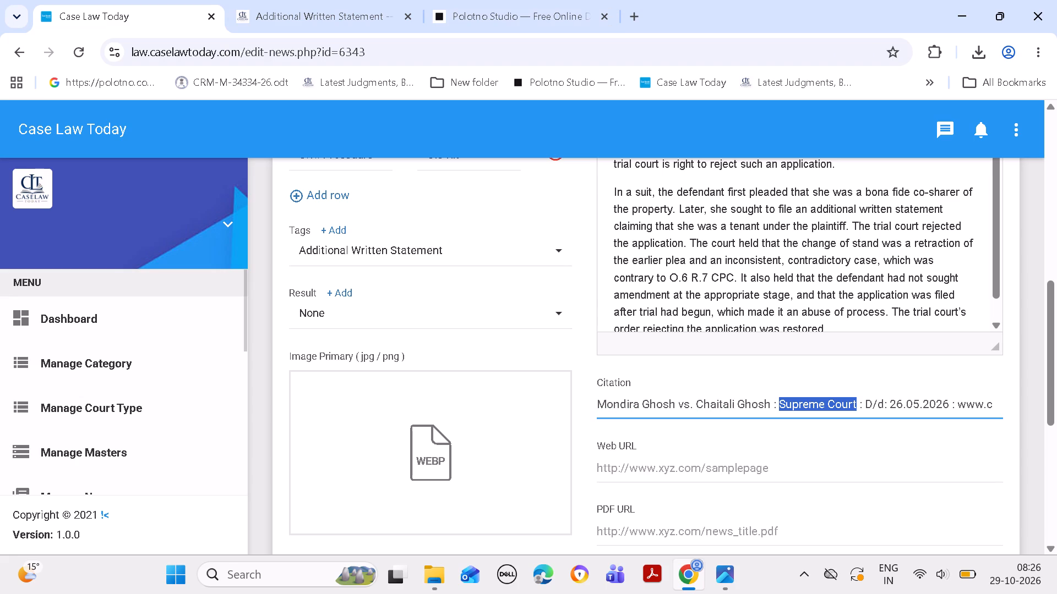
left_click(1023, 382)
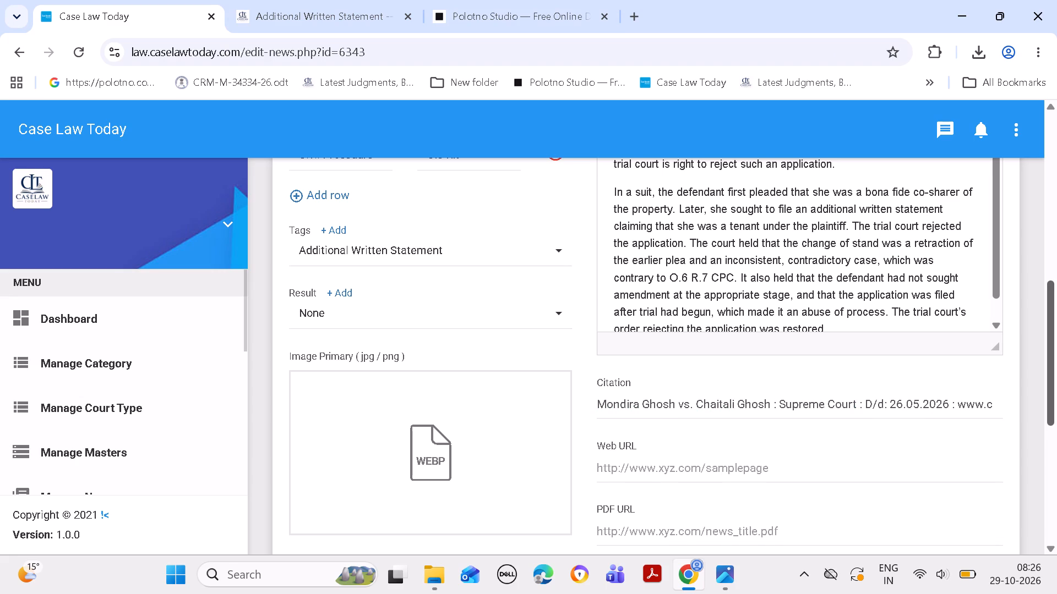
left_click_drag(1056, 376, 1035, 254)
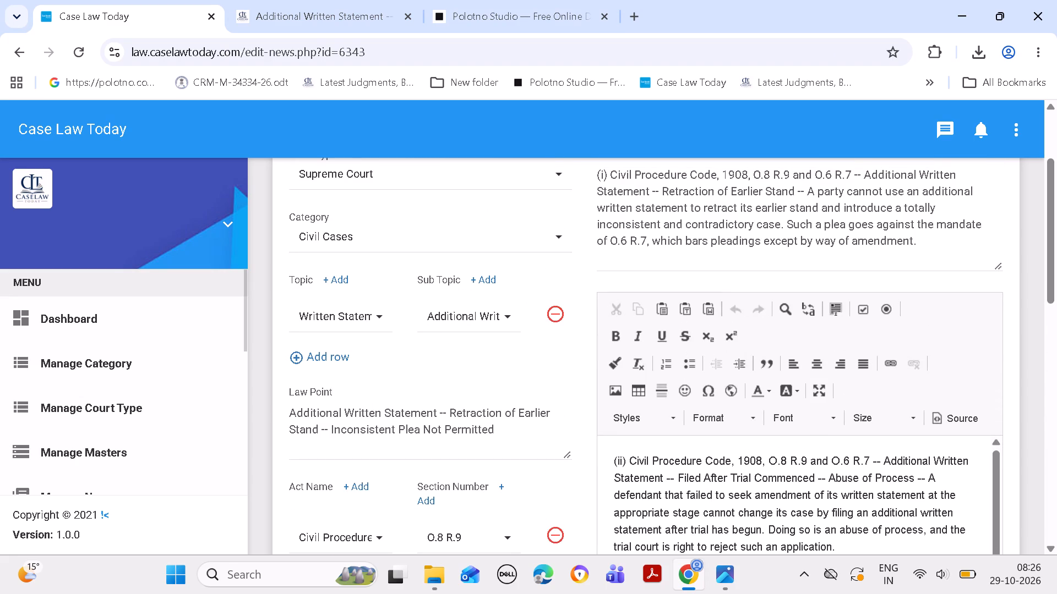
left_click(288, 411)
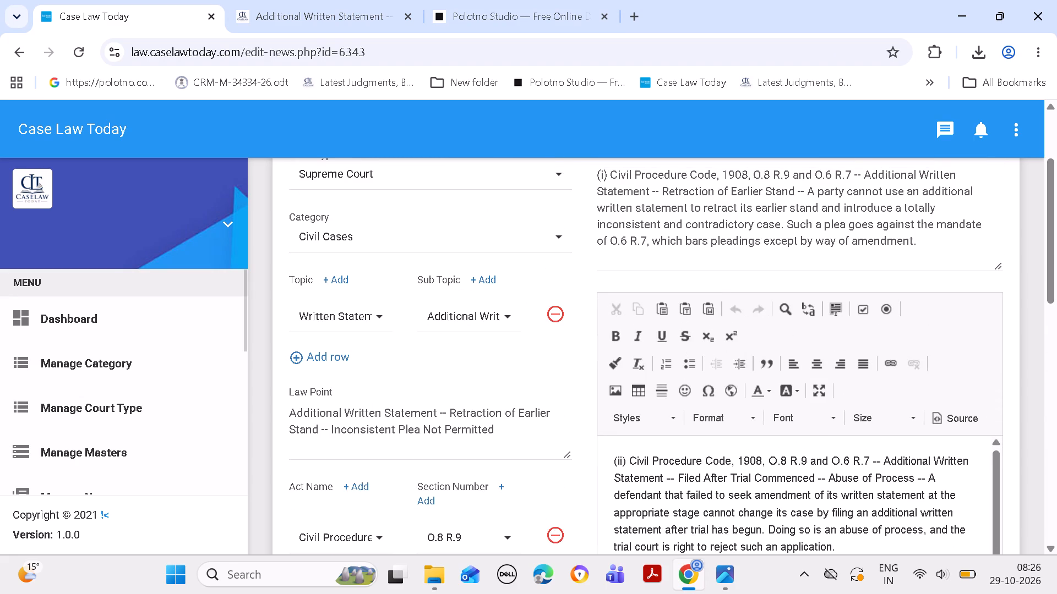
left_click(291, 418)
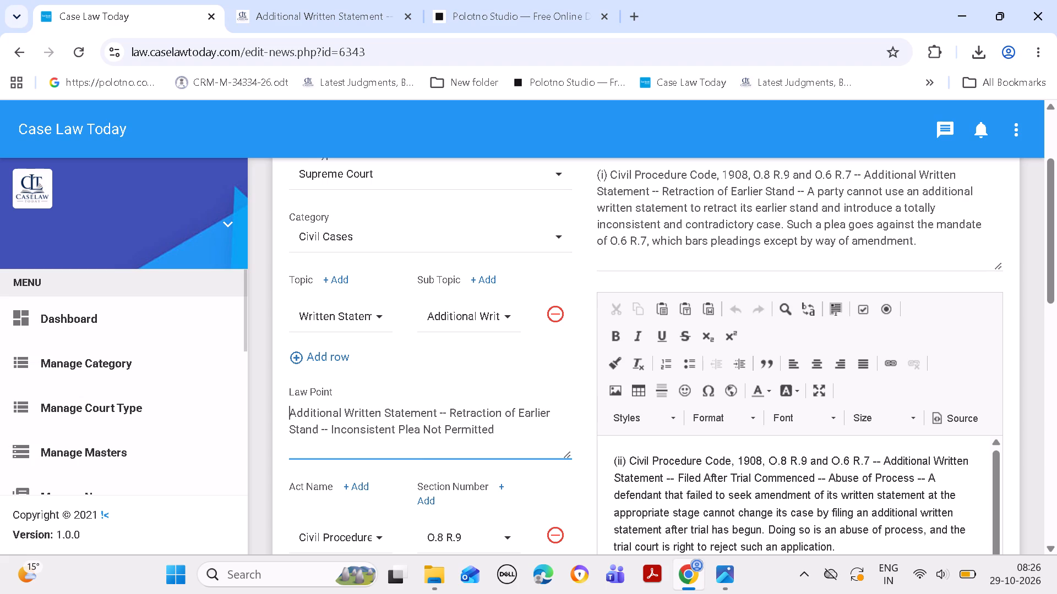
key("ctrl+a")
key("ctrl+c")
Replace the Mutation headline on the Polotno post with the copied Additional Written Statement law point text.
left_click(477, 11)
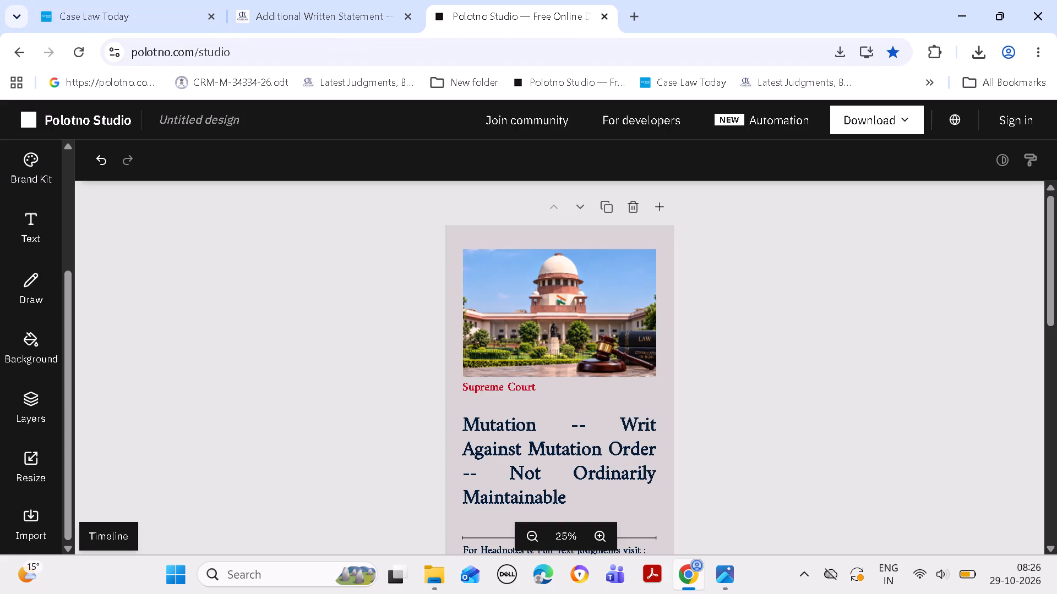
double_click(551, 455)
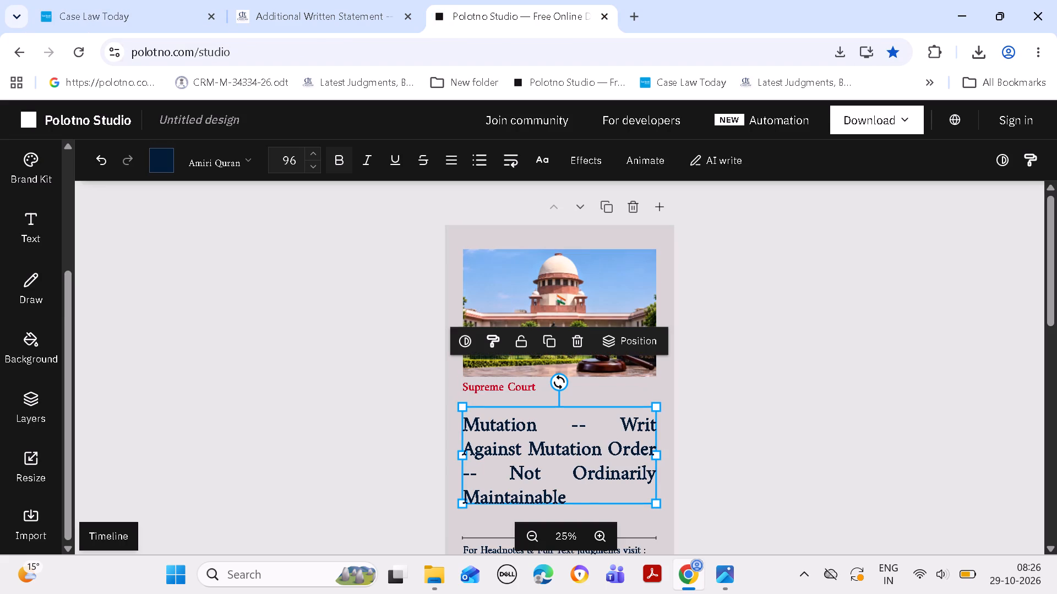
key("ctrl+a")
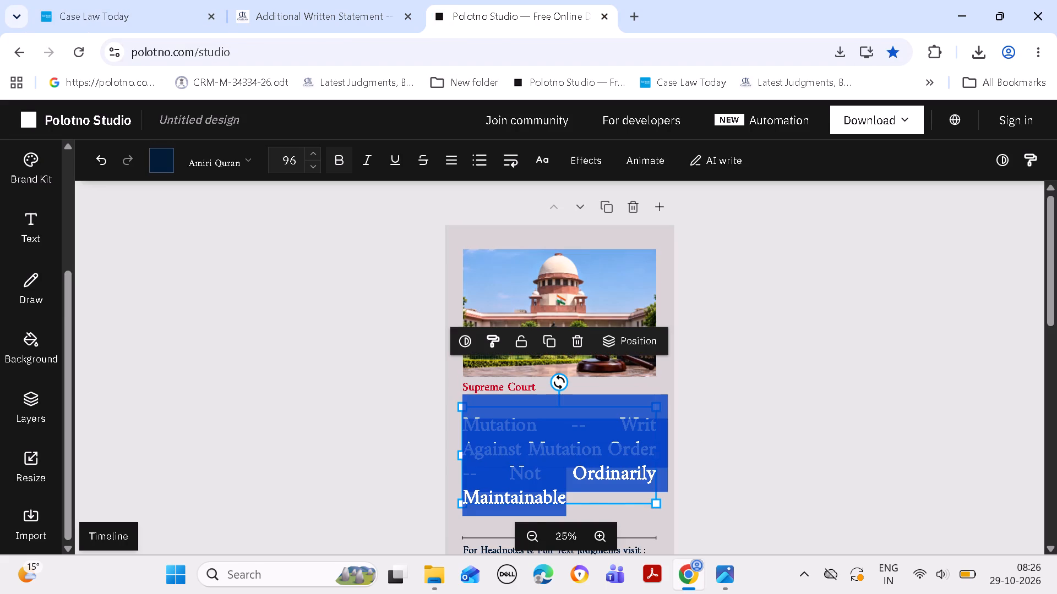
key("ctrl+v")
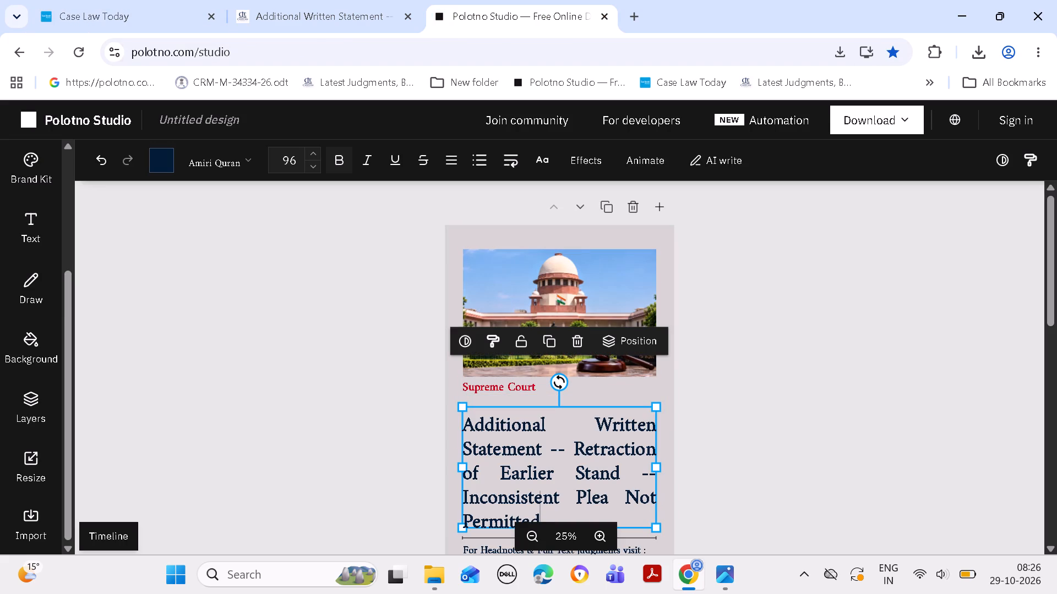
Move the new headline up so its five lines sit between the red Supreme Court label and the divider line.
left_click_drag(575, 474, 573, 453)
double_click(802, 437)
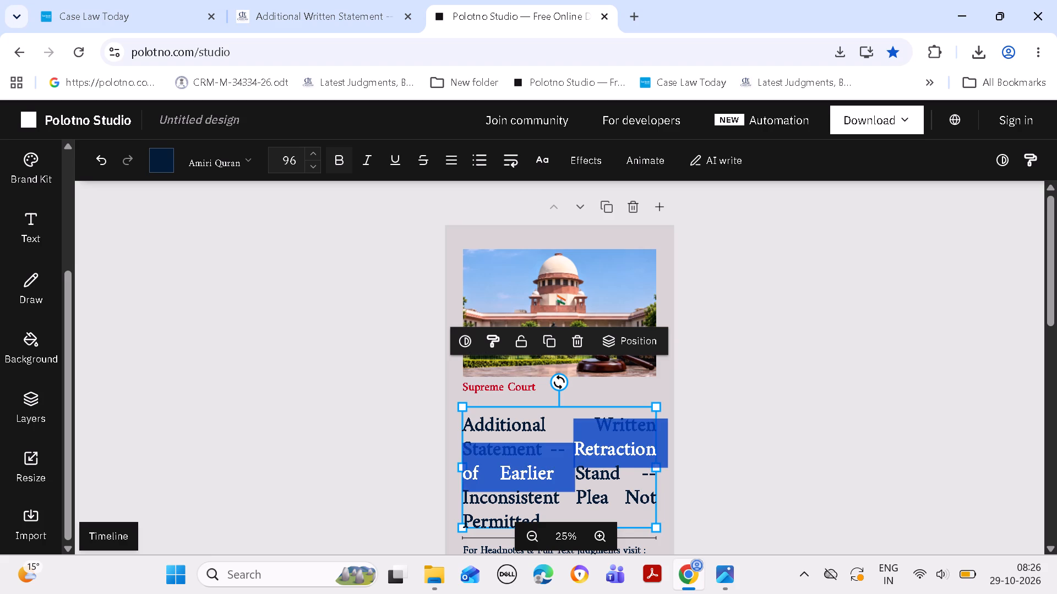
left_click_drag(560, 482, 558, 475)
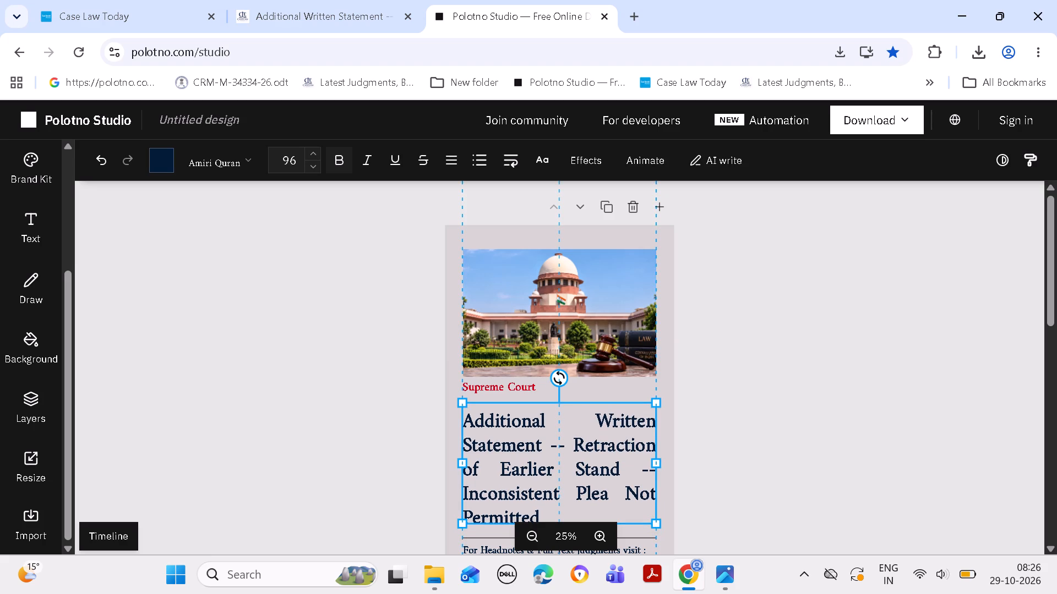
left_click_drag(558, 475, 558, 472)
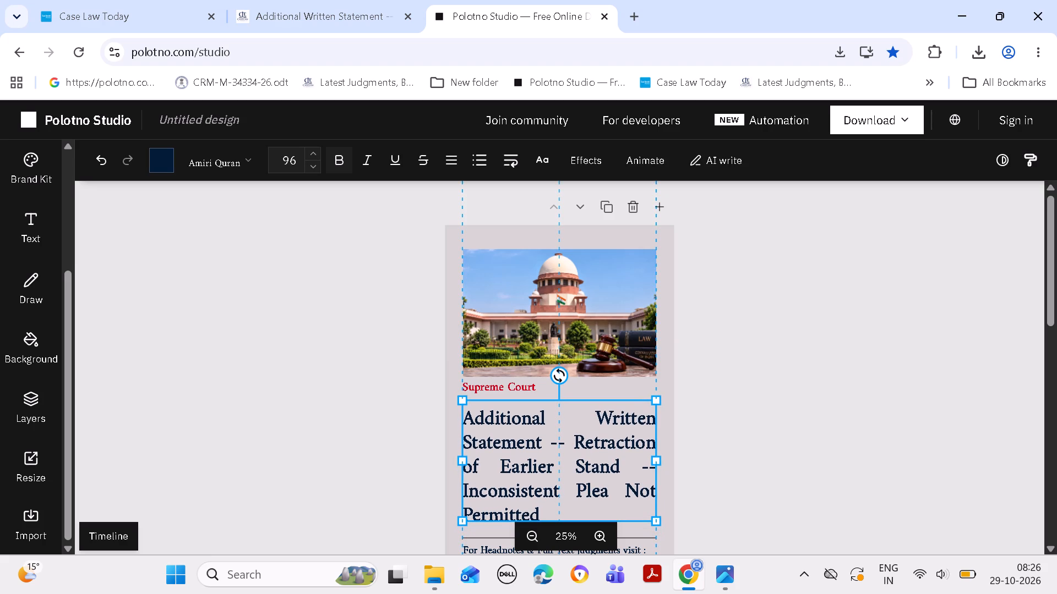
left_click_drag(558, 472, 558, 471)
left_click(830, 407)
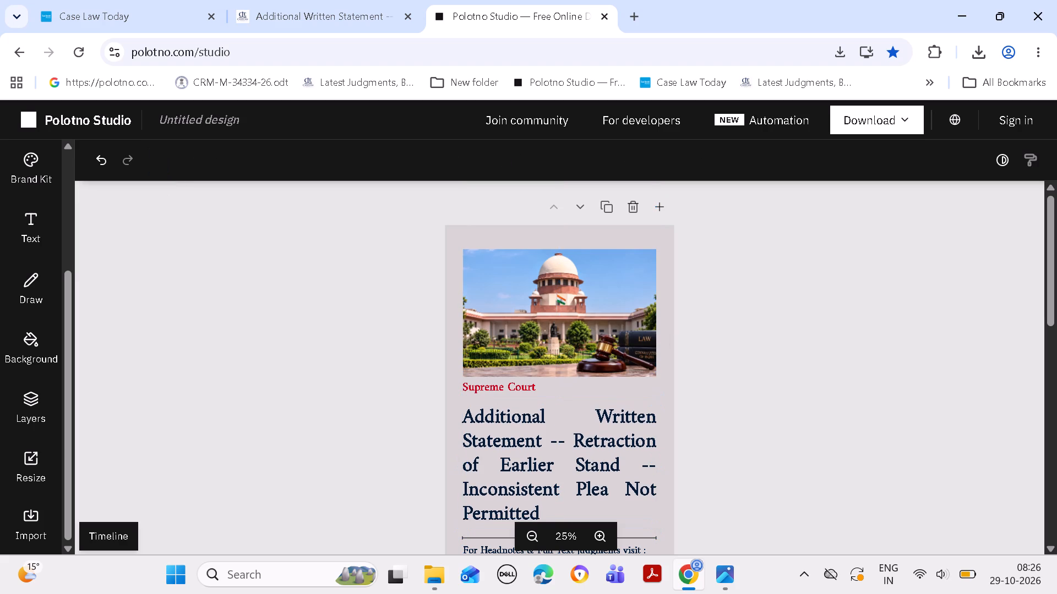
left_click_drag(502, 384, 499, 378)
left_click(796, 384)
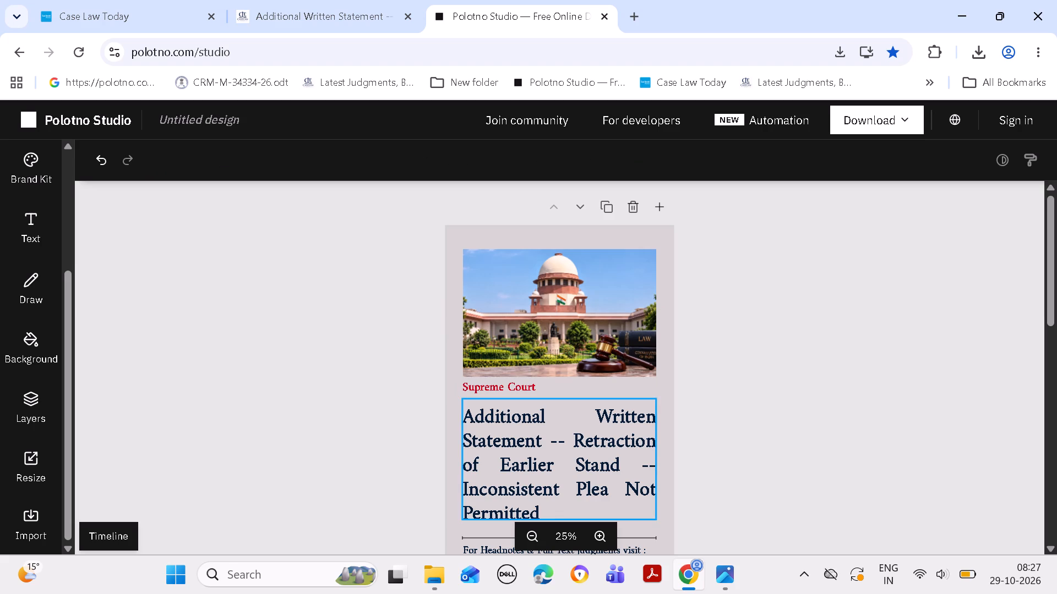
left_click_drag(554, 475, 552, 470)
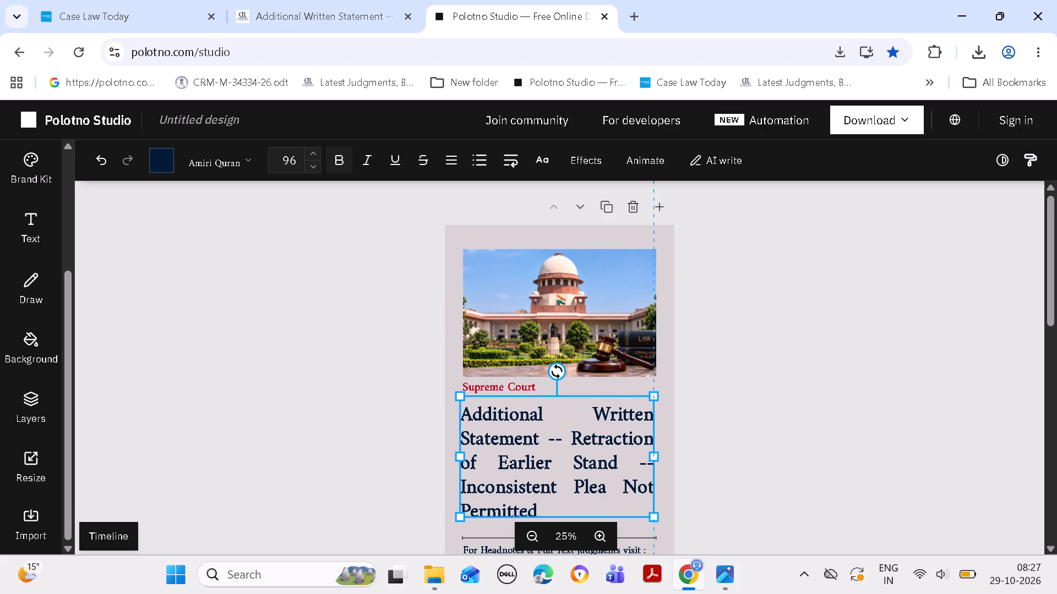
left_click_drag(552, 470, 552, 466)
left_click(718, 457)
left_click(720, 450)
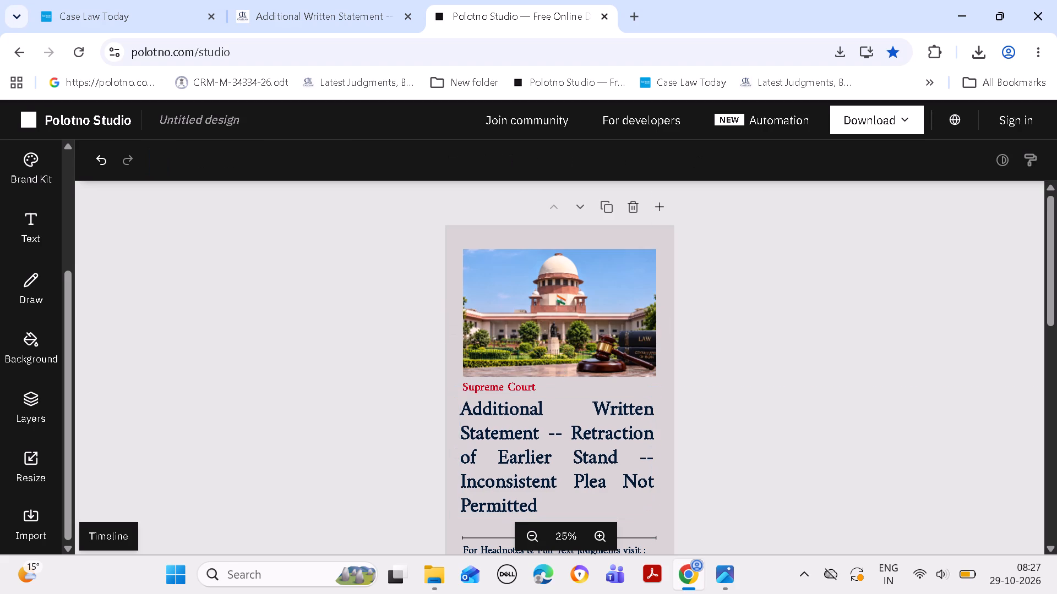
left_click_drag(596, 471, 596, 477)
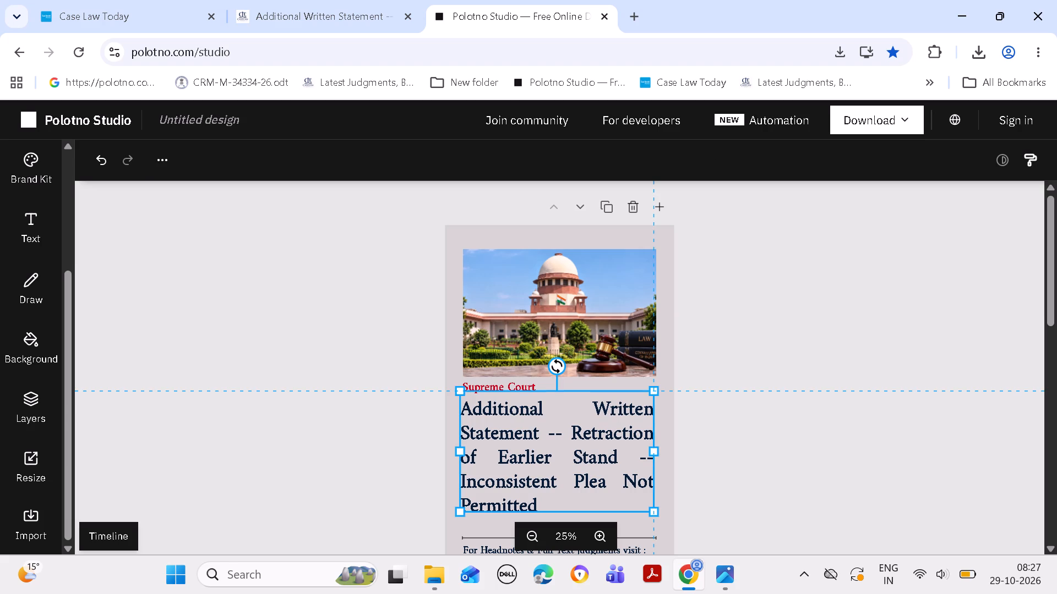
left_click_drag(596, 477, 596, 481)
left_click(796, 457)
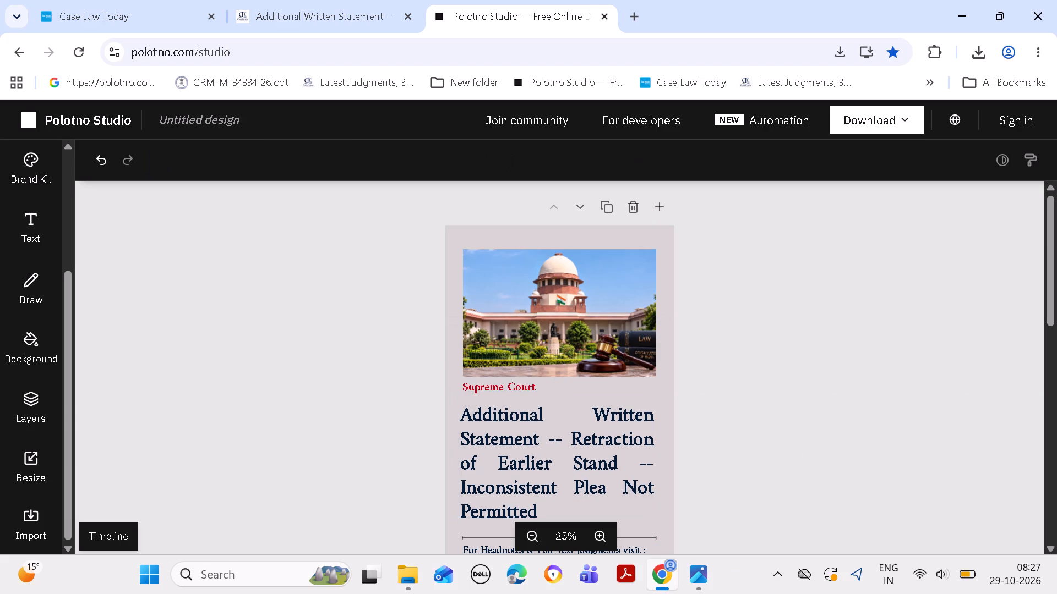
Stretch and trim the headline box's sides to line up with the photo's edges, making it 923 x 576.
left_click_drag(1042, 274, 1056, 284)
left_click_drag(1056, 284, 1056, 296)
left_click_drag(1047, 290, 1050, 301)
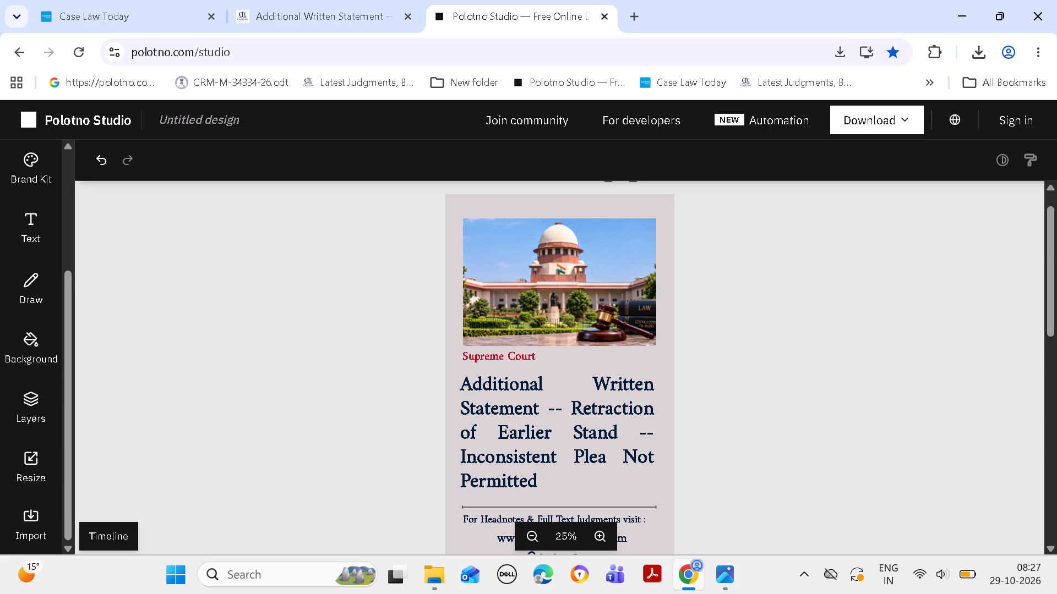
left_click(585, 441)
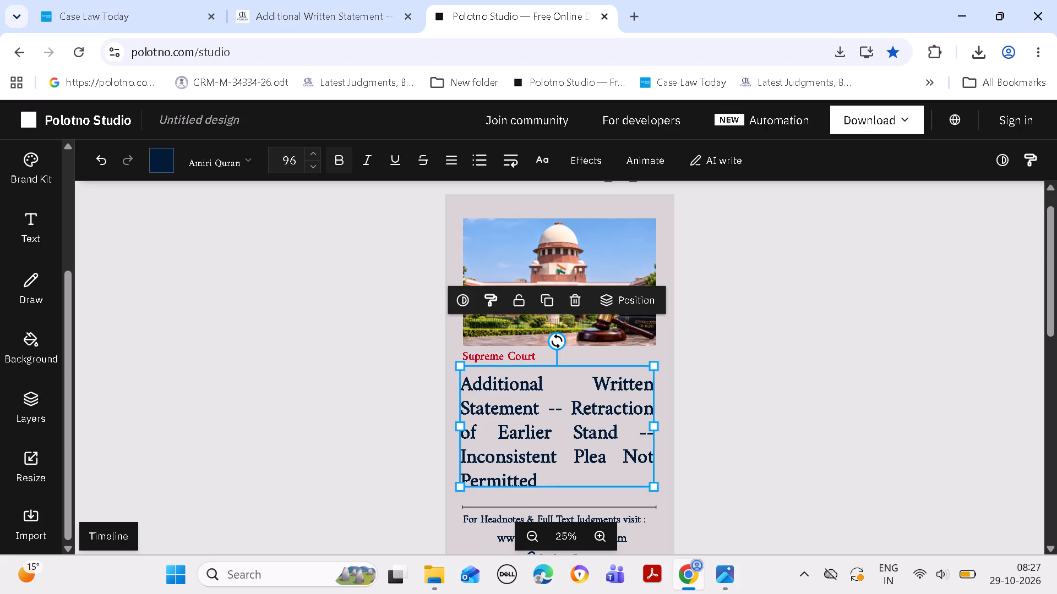
left_click_drag(655, 425, 658, 421)
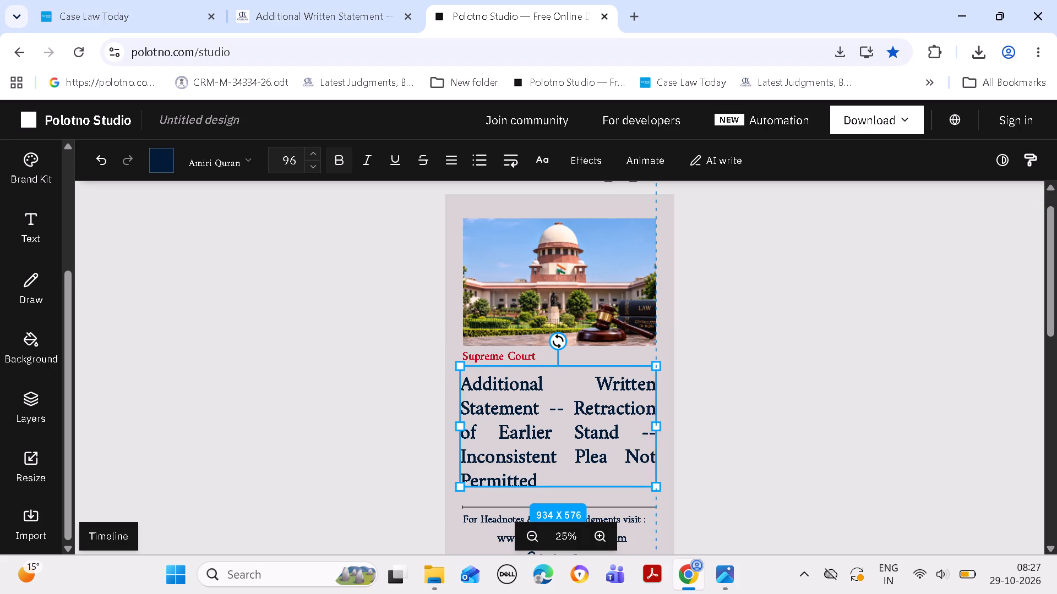
left_click_drag(658, 421, 658, 419)
left_click_drag(658, 419, 658, 416)
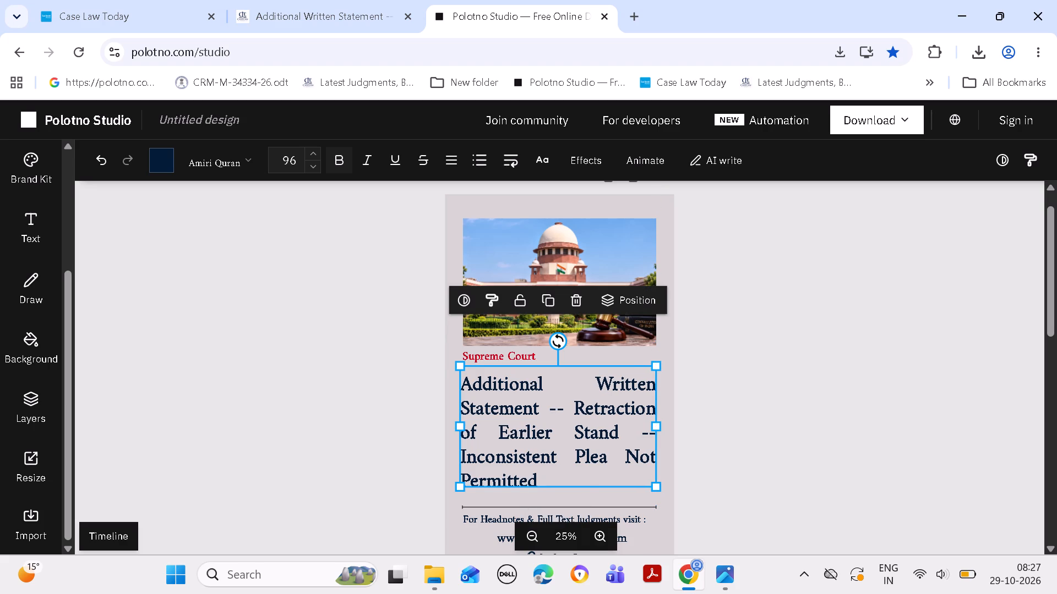
left_click(458, 423)
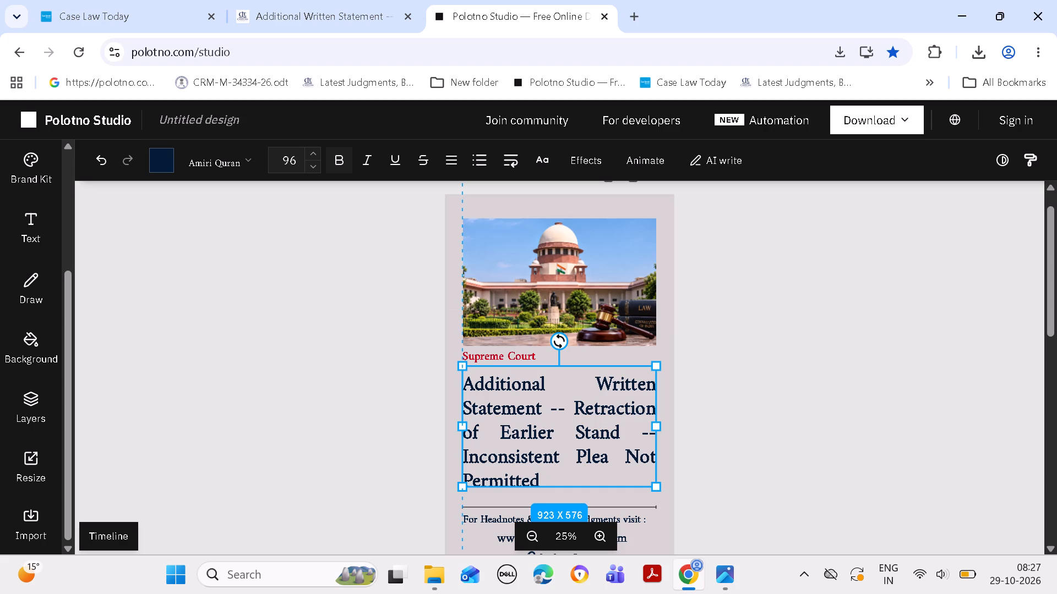
left_click(782, 389)
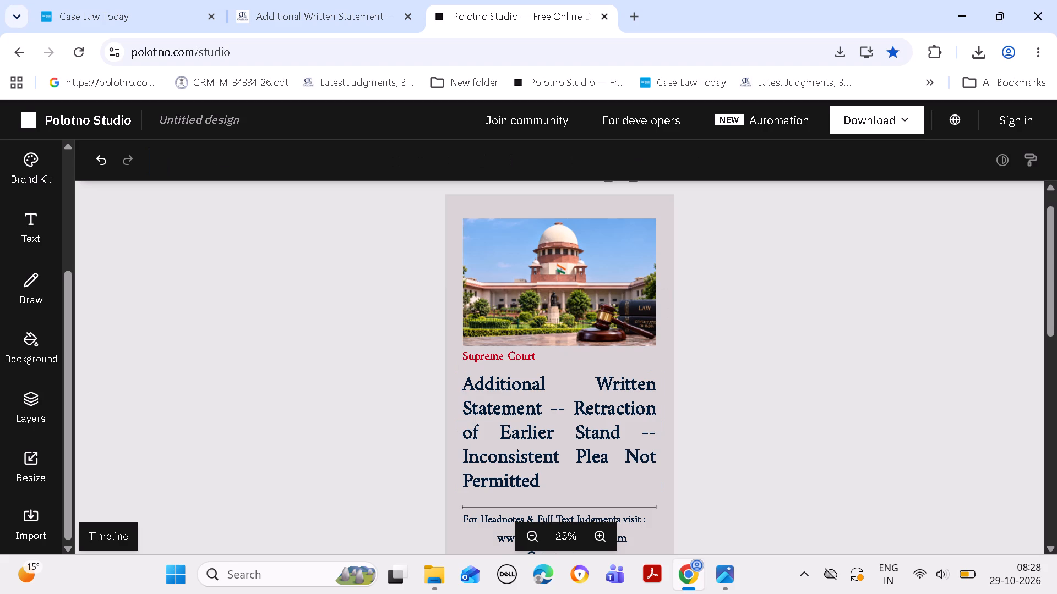
Download the post as PNG and copy the exported first-page image, additional-written-statement----retraction-of-1.png, from Photos.
left_click(872, 118)
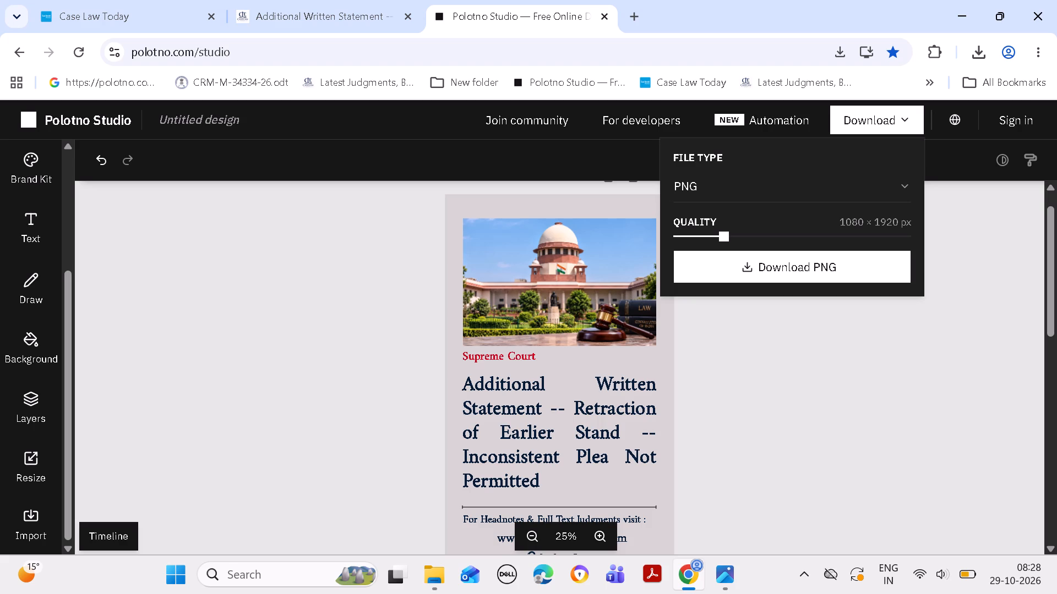
left_click(823, 263)
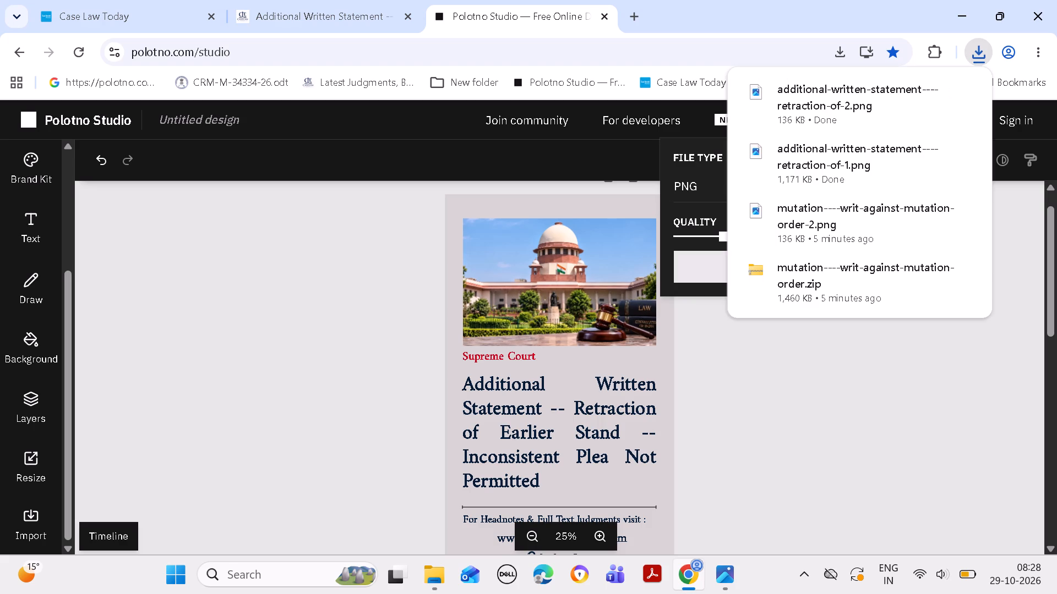
left_click(930, 151)
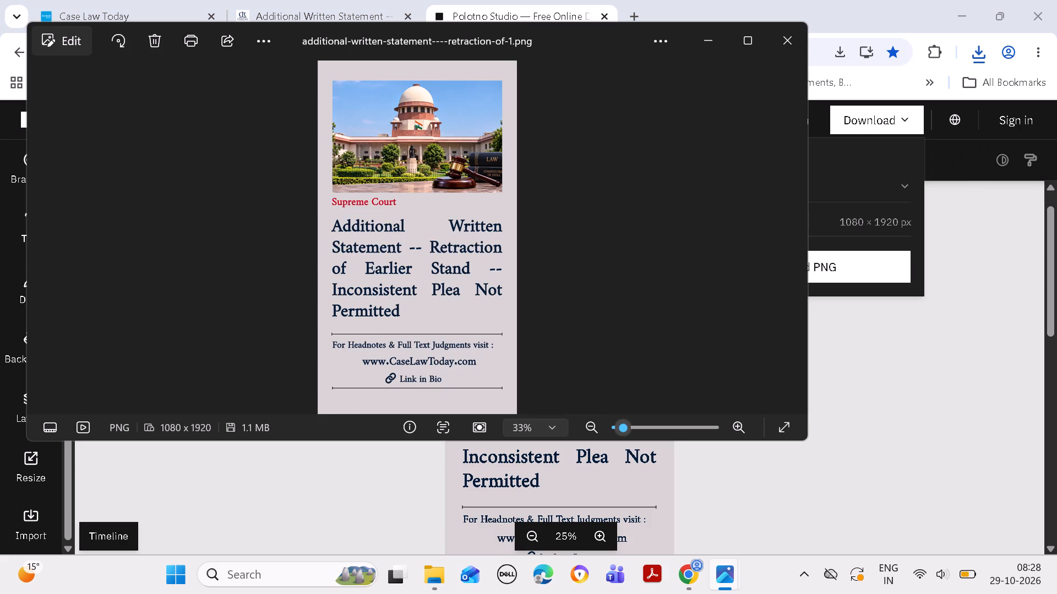
key("ctrl+c")
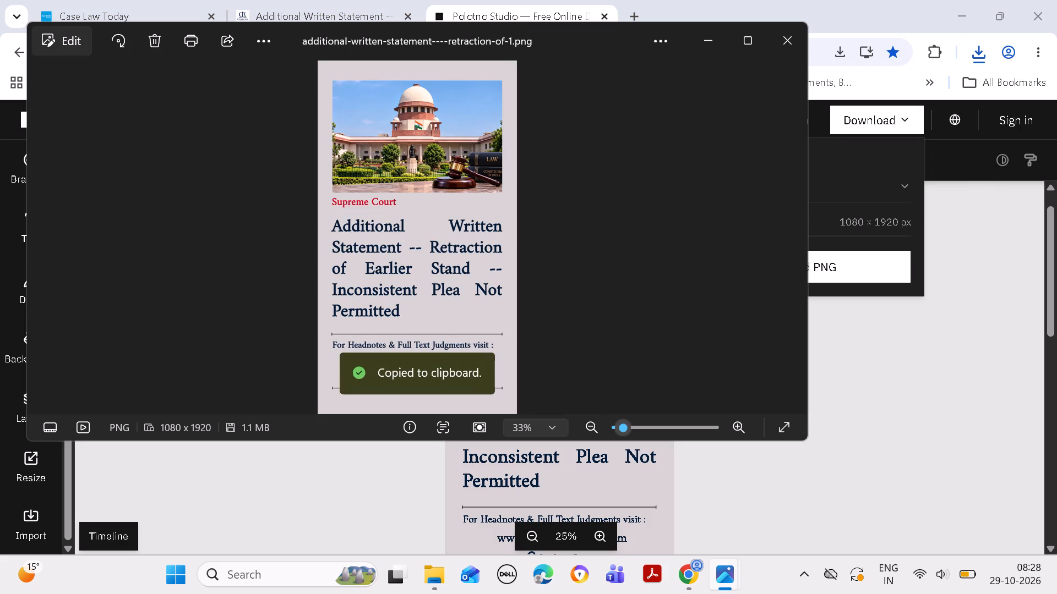
Paste the copied image into the FB NEWS POST---29 OCT folder, inside FB NEWS POST --- 28 OCT in the desktop's FB News 23 Oct folder.
left_click(951, 12)
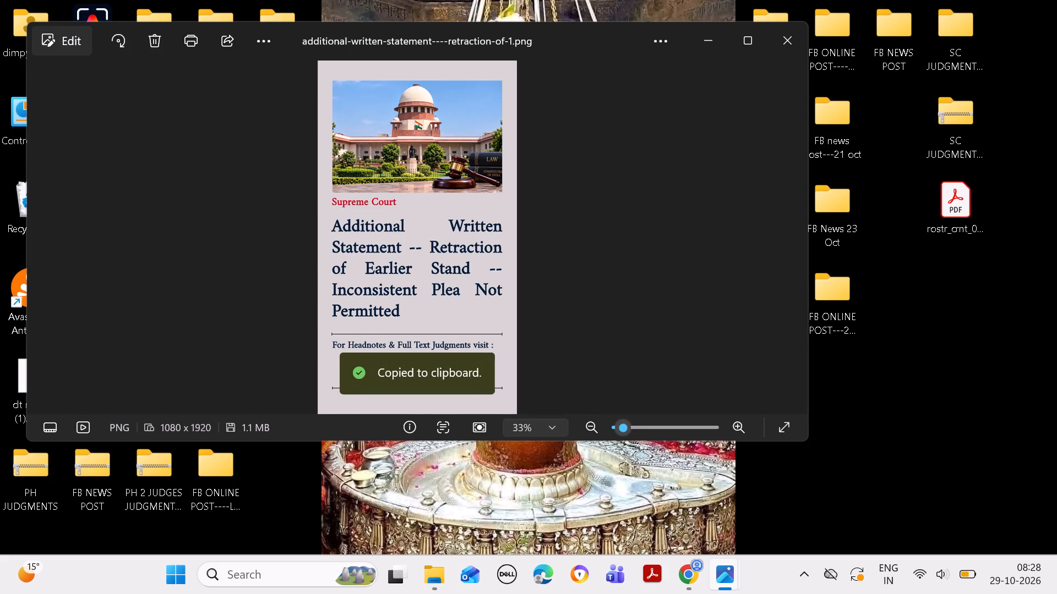
left_click(706, 35)
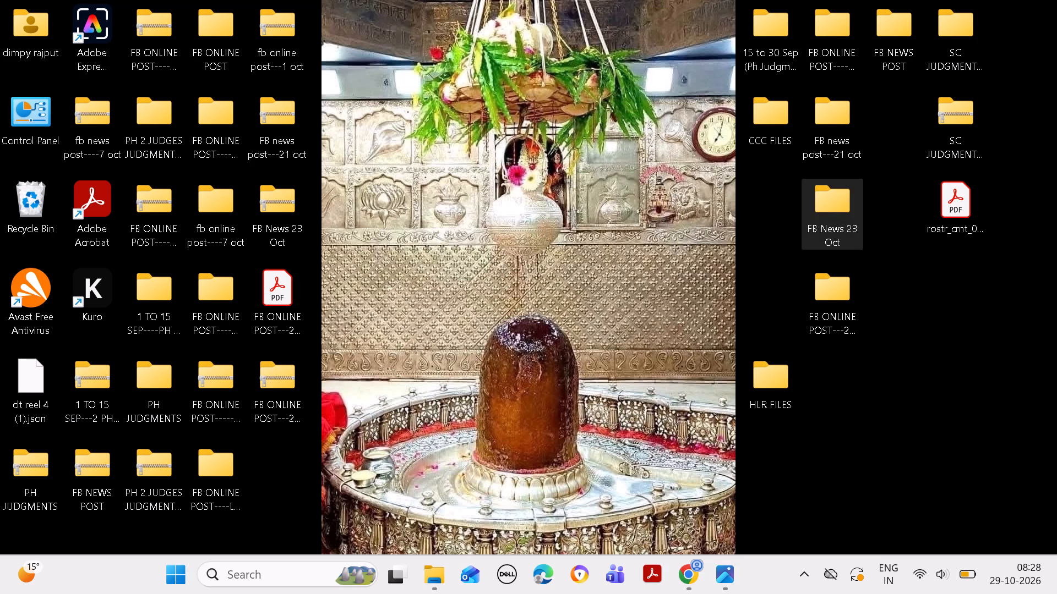
double_click(832, 203)
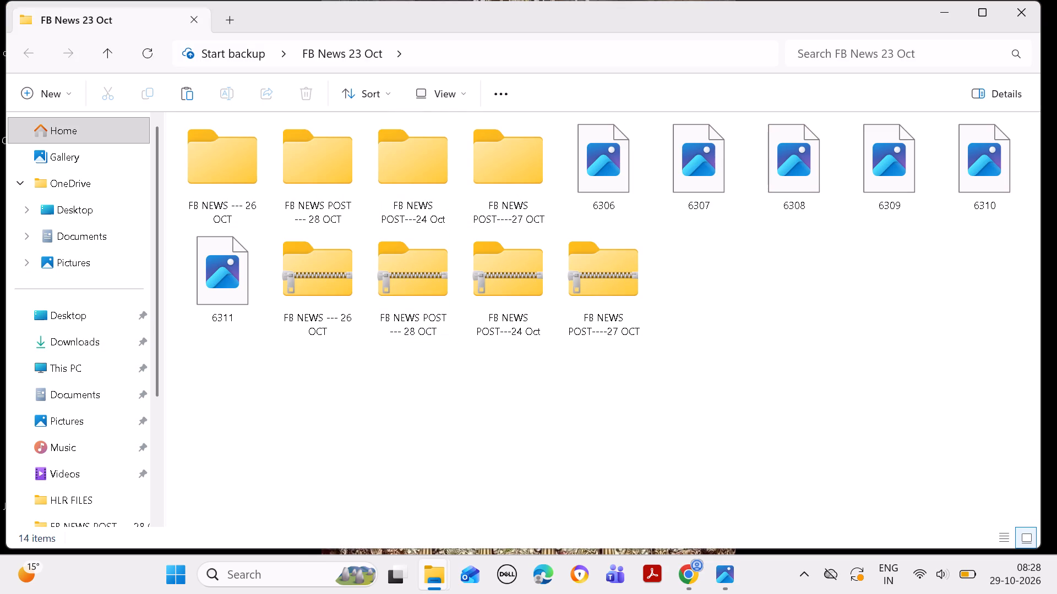
double_click(329, 186)
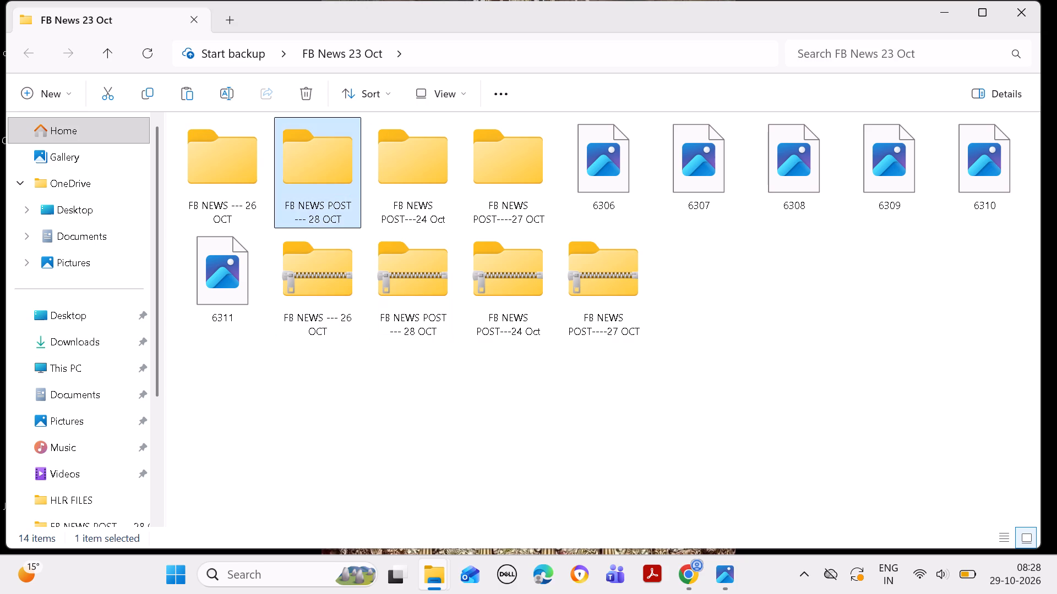
double_click(224, 173)
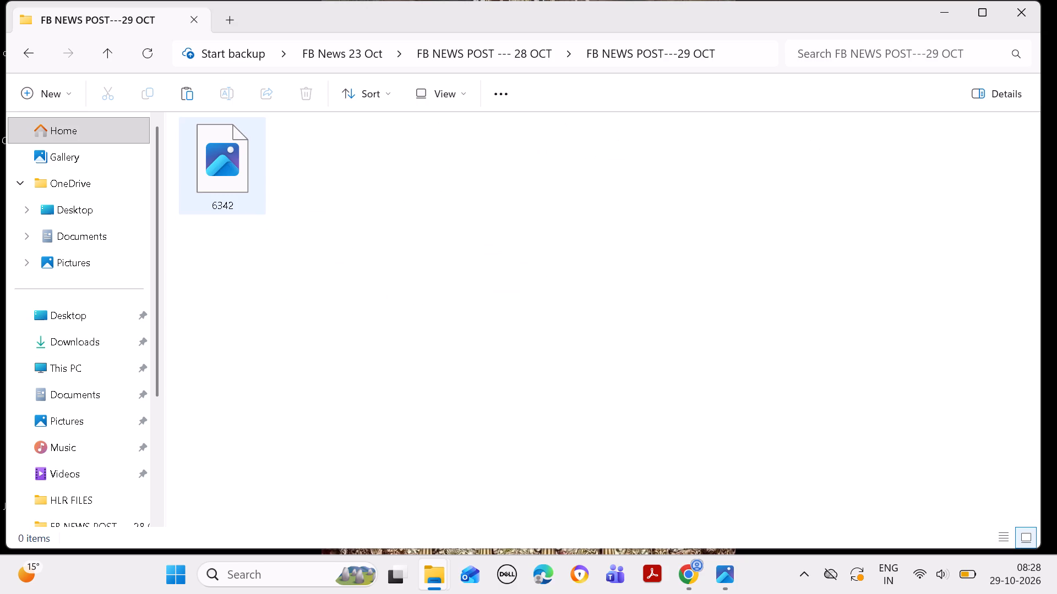
key("ctrl+v")
Rename the pasted additional-written-statement image file as 6343.
right_click(322, 169)
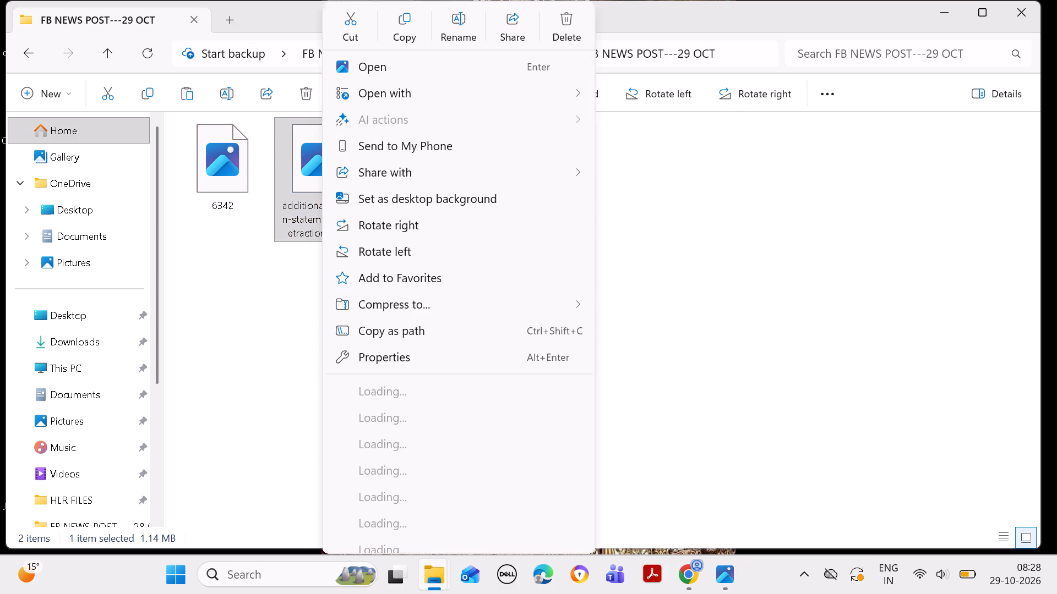
left_click(451, 21)
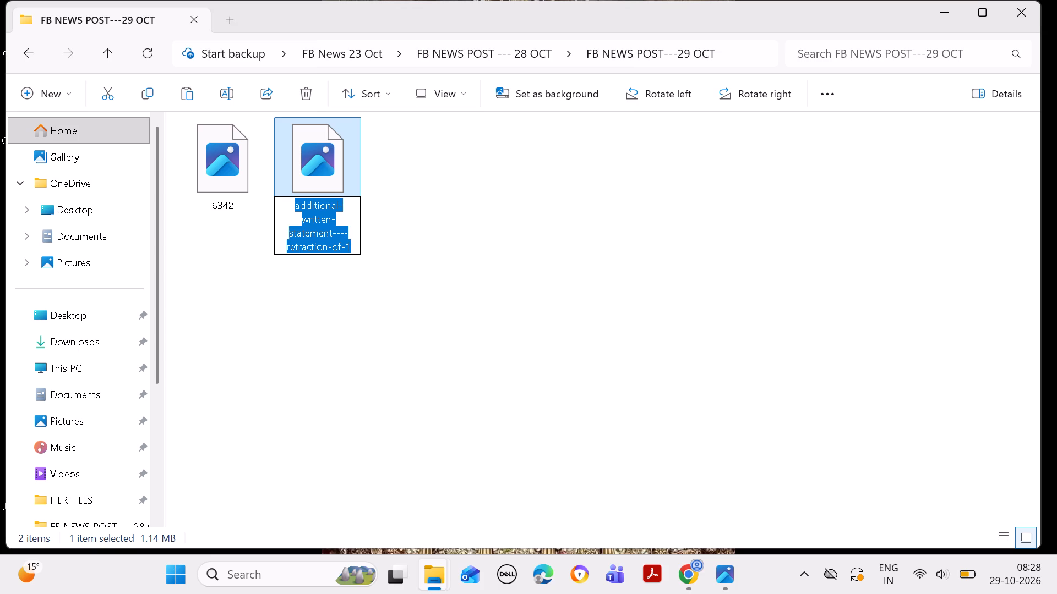
key("BackSpace")
type("6343")
key("Return")
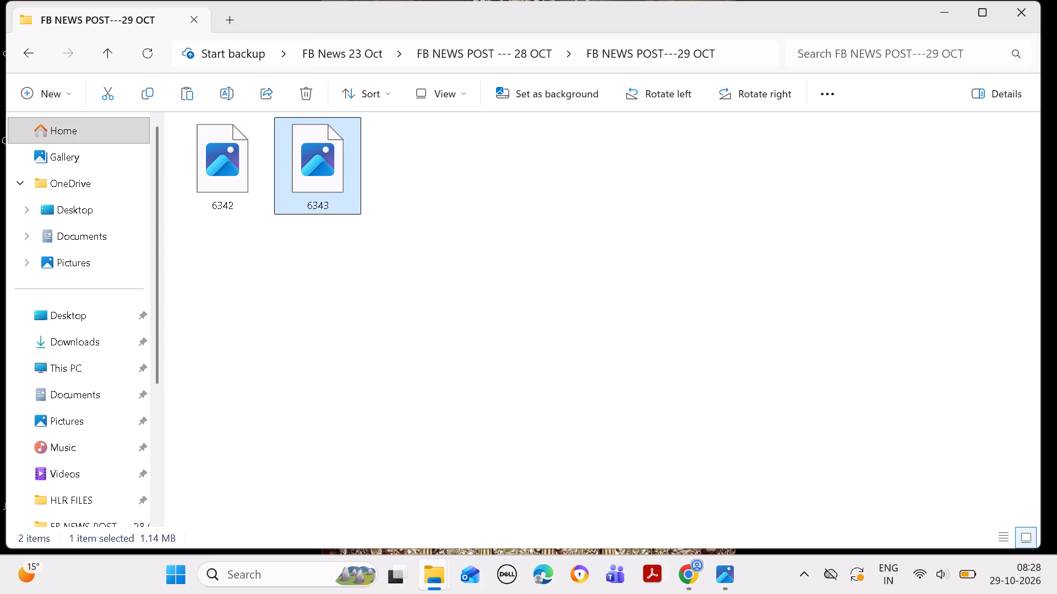
In Chrome, open the Custody of Child news item 6344 for editing in Case Law Today and copy its ID from the address.
left_click(692, 565)
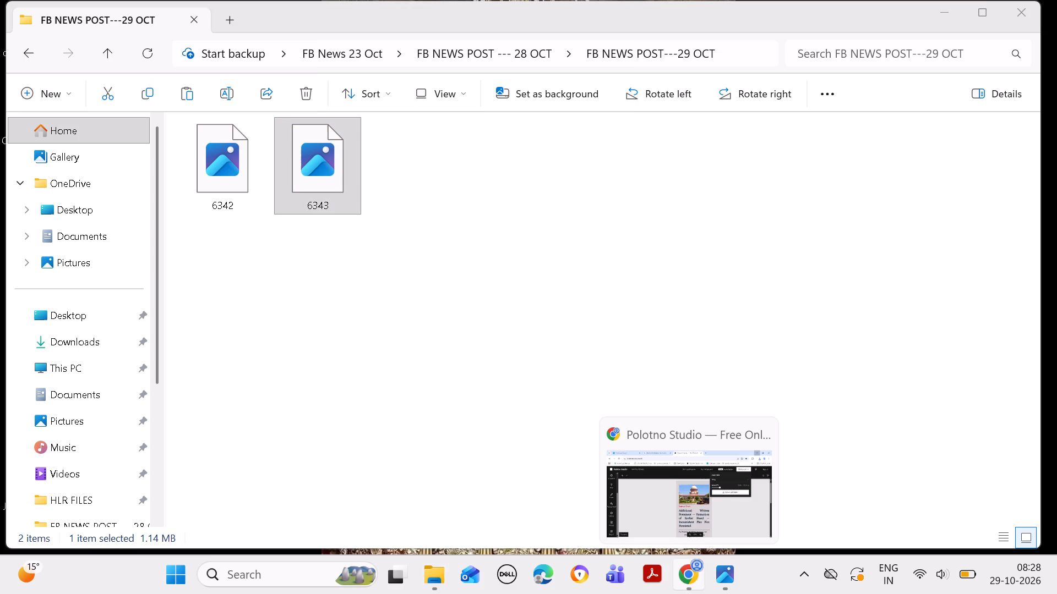
left_click(690, 501)
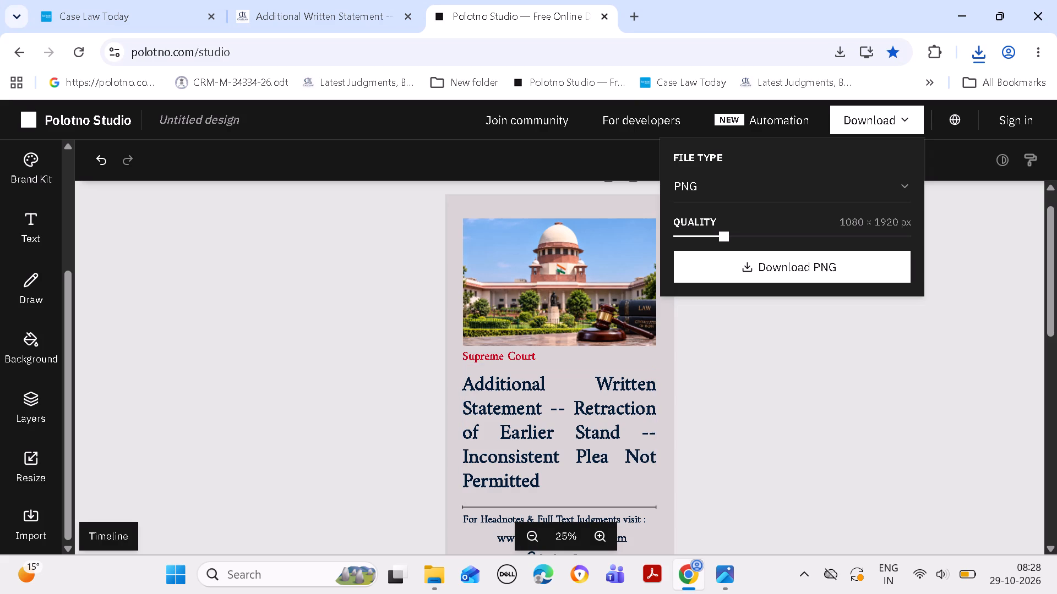
left_click(113, 8)
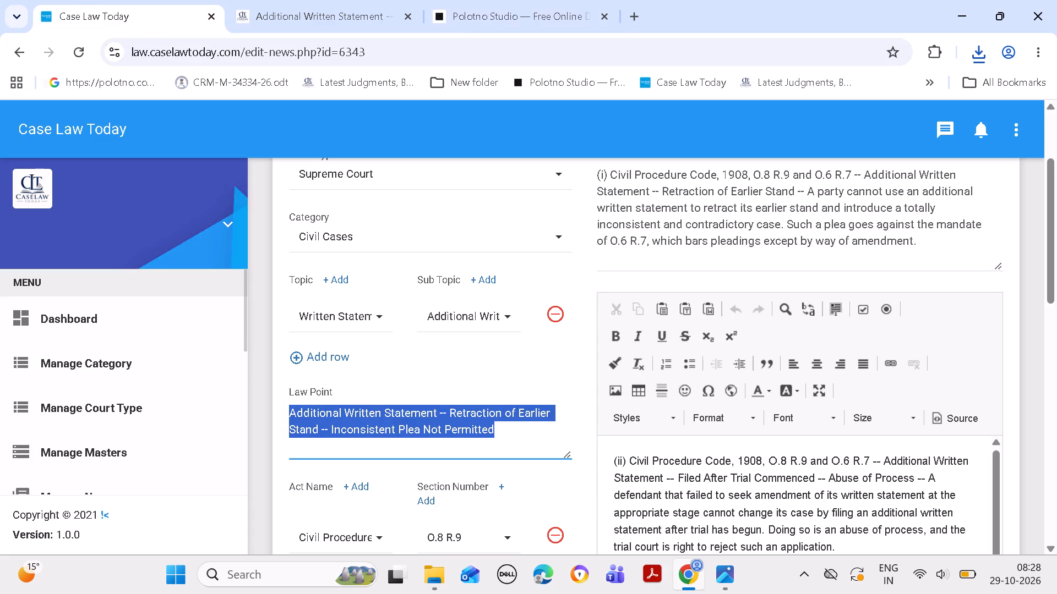
left_click(318, 126)
scroll(287, 121, "up", 2)
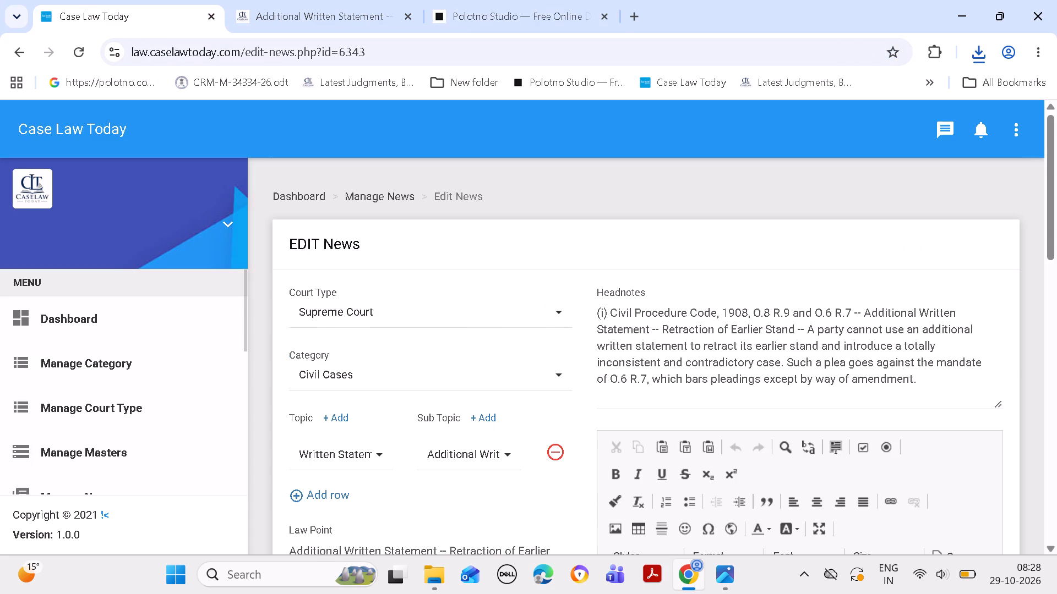
left_click(25, 43)
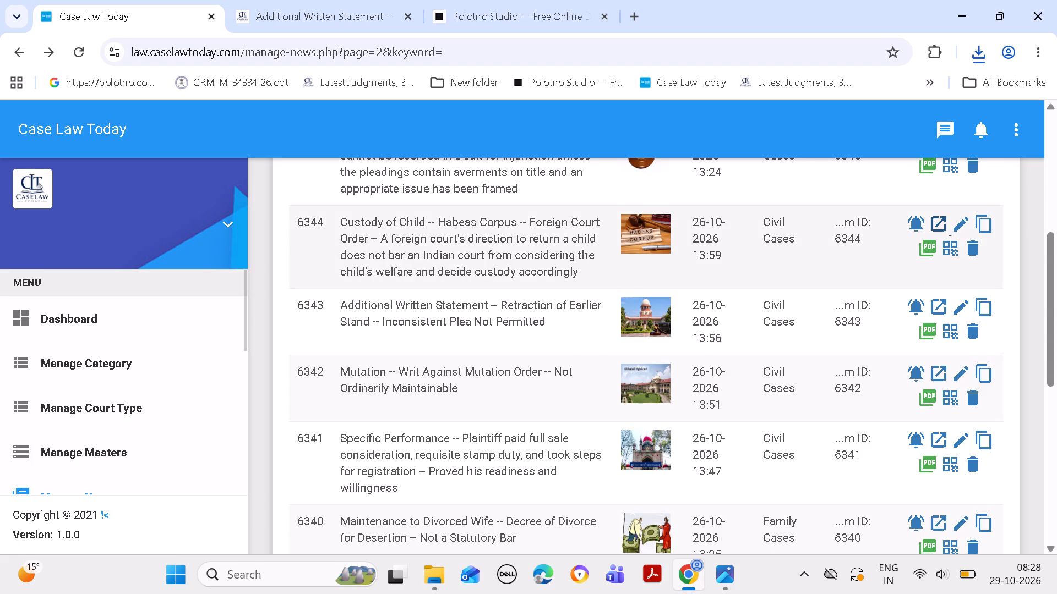
left_click(961, 217)
left_click(963, 219)
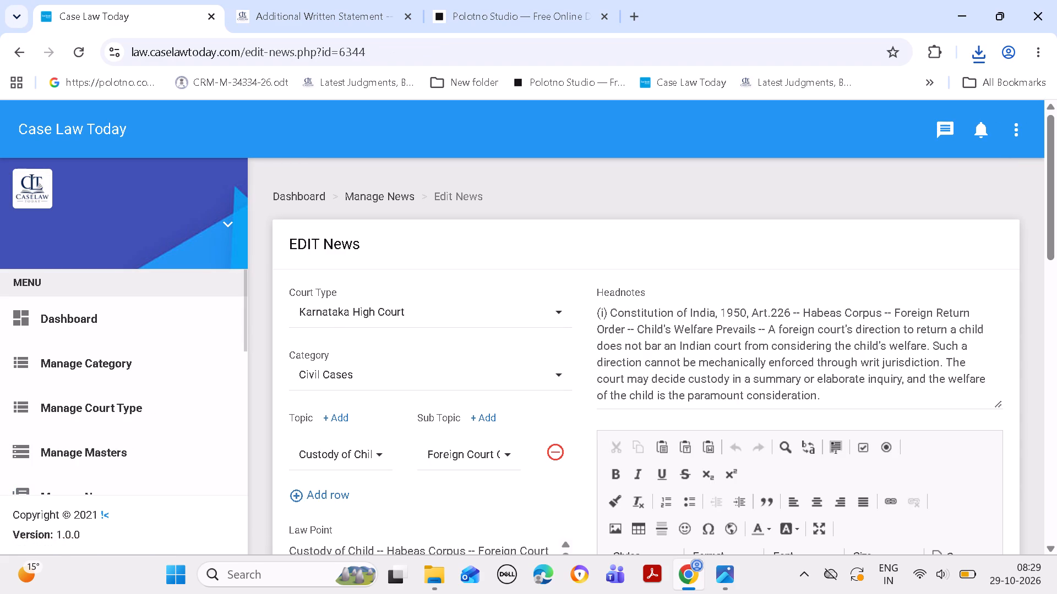
left_click_drag(337, 48, 370, 46)
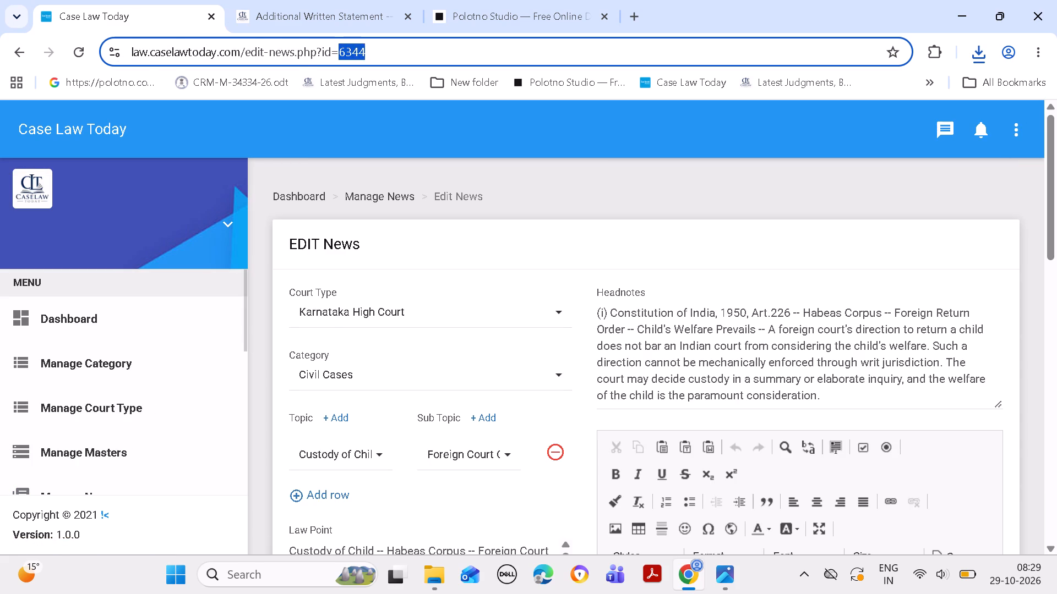
left_click_drag(370, 46, 372, 46)
key("ctrl+c")
Search CaseLawToday.com for the copied ID 6344, open the Custody of Child article and copy its Habeas Corpus photo.
left_click(344, 10)
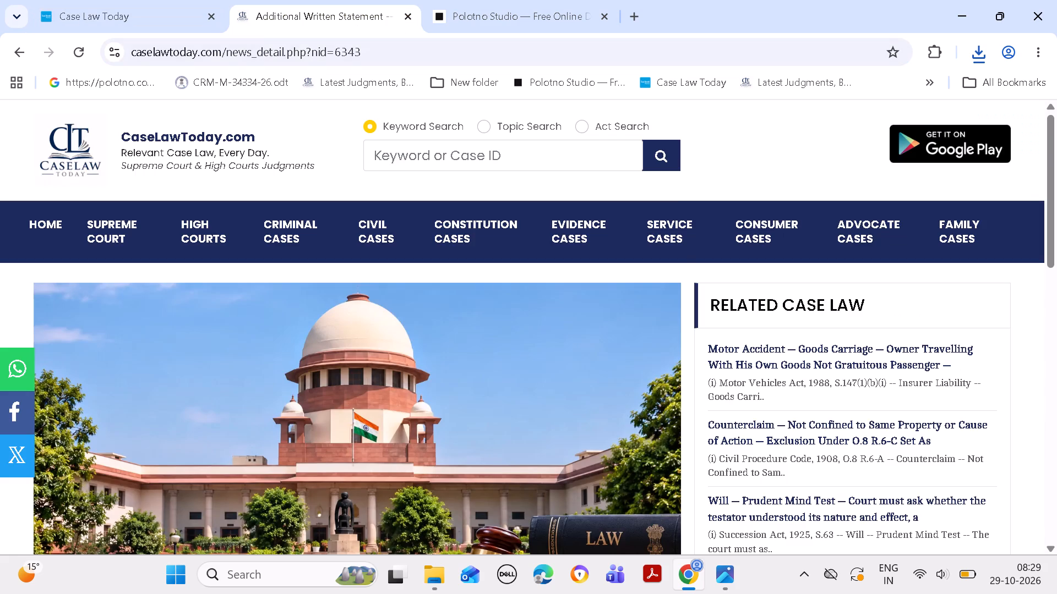
left_click(445, 153)
key("ctrl+v")
left_click(665, 152)
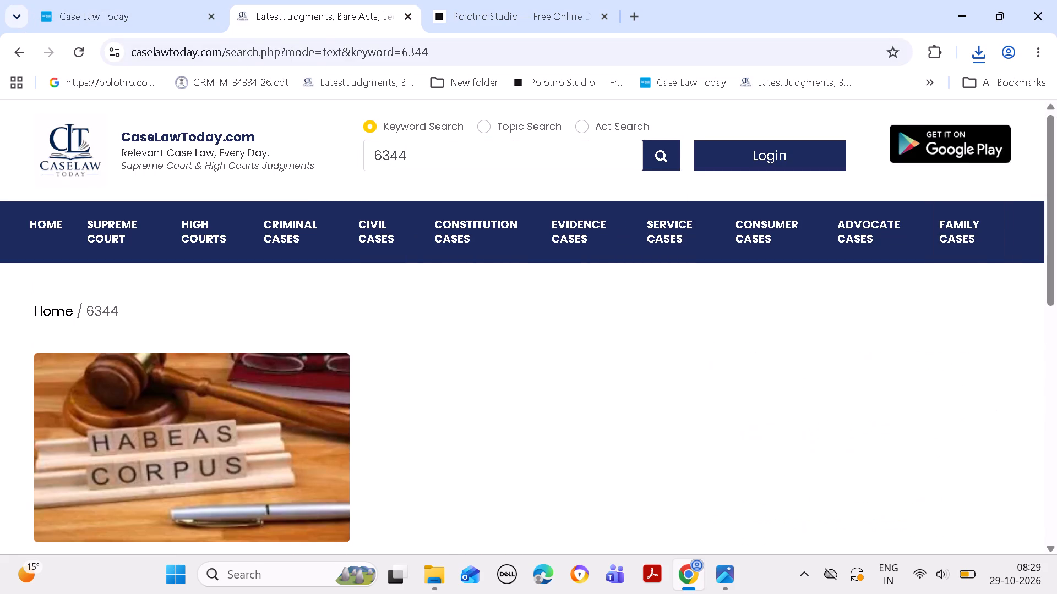
left_click_drag(1056, 277, 1056, 317)
left_click(201, 506)
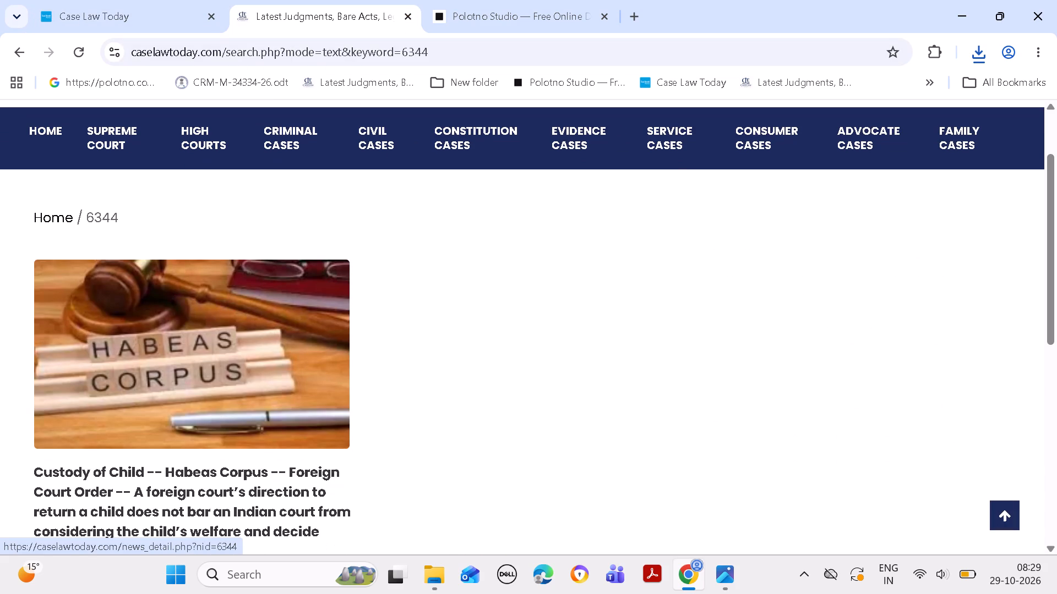
left_click(216, 490)
right_click(299, 364)
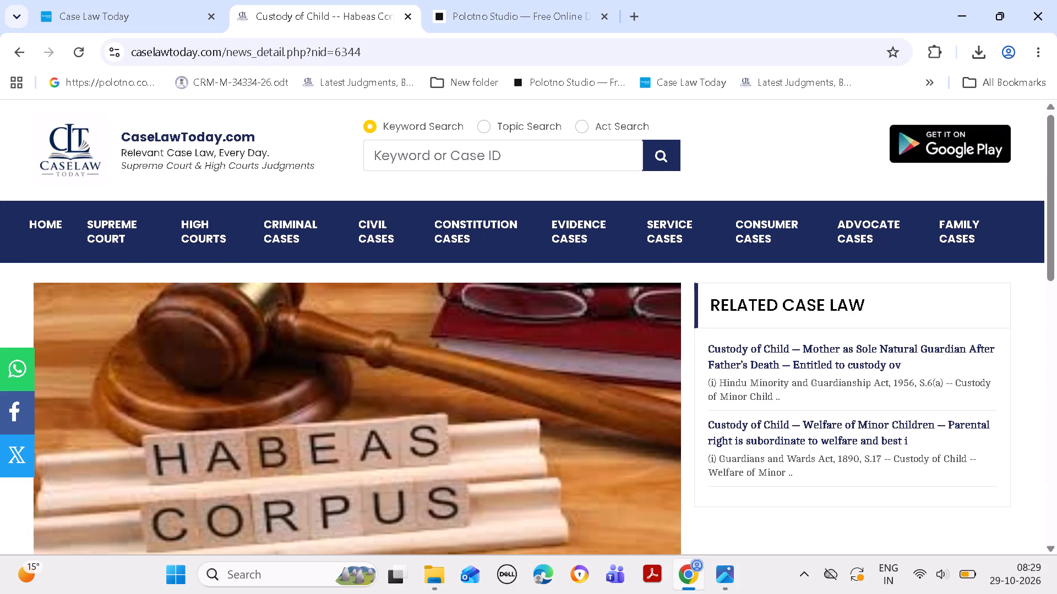
left_click(364, 423)
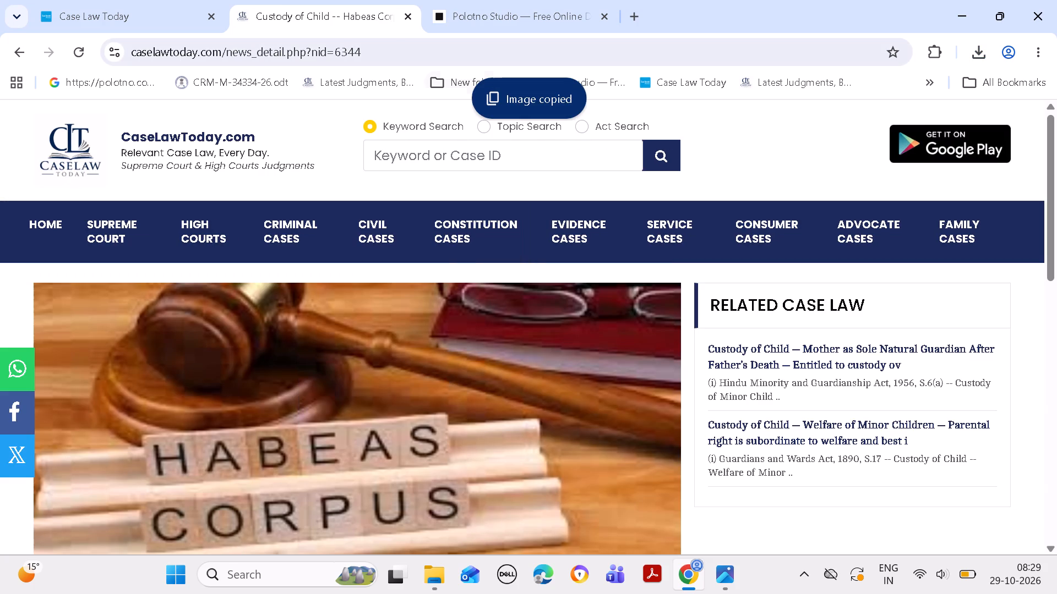
Delete the Supreme Court photo from the Polotno post, paste the Habeas Corpus photo and move it near the top of the page.
left_click(484, 16)
left_click(568, 249)
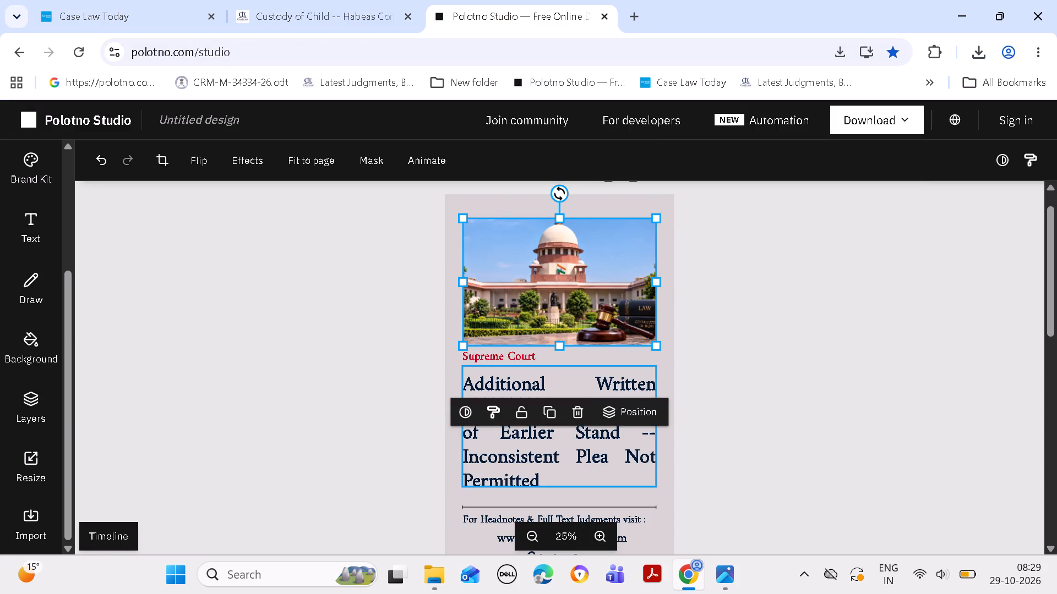
left_click(582, 410)
left_click(574, 258)
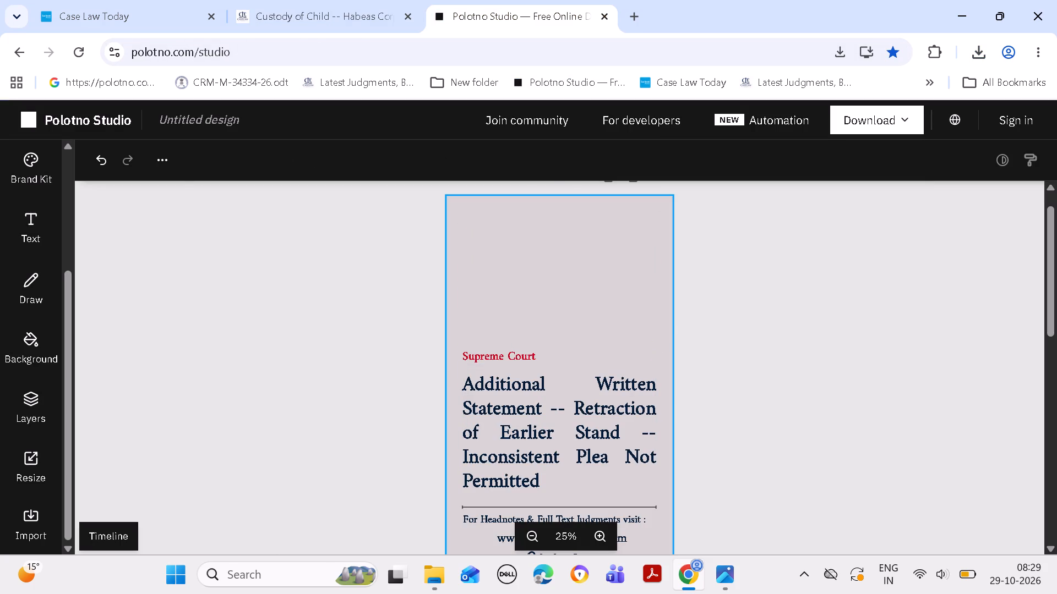
key("ctrl+v")
left_click_drag(567, 377, 542, 258)
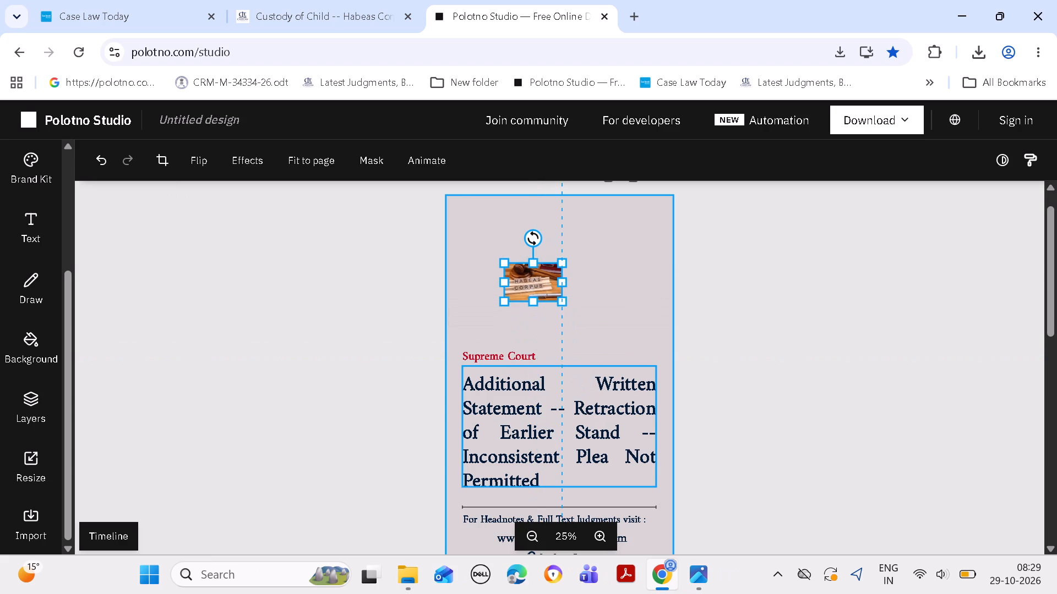
left_click_drag(542, 258, 542, 222)
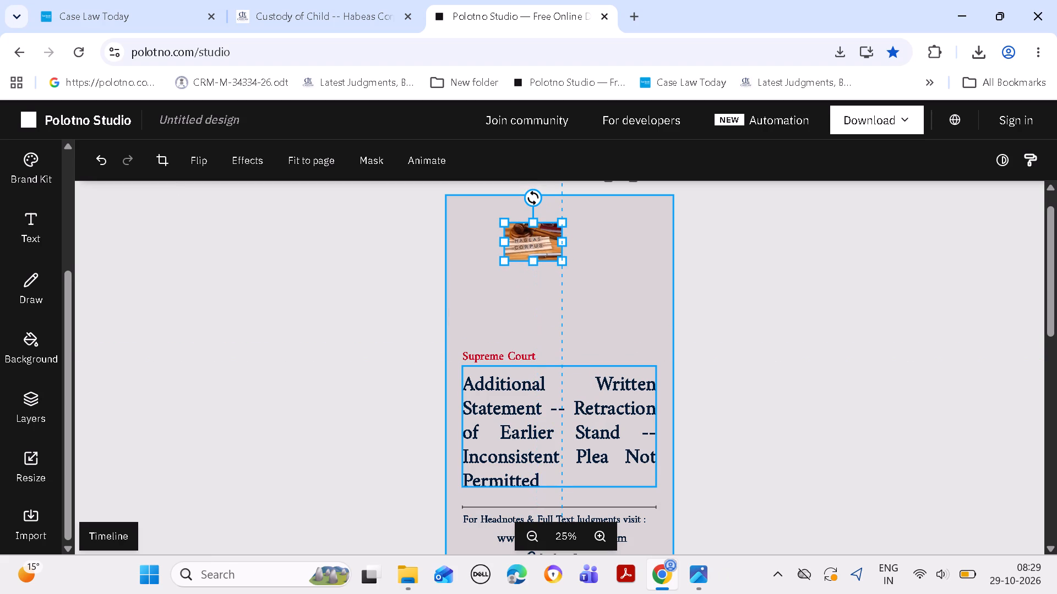
left_click_drag(542, 222, 539, 215)
left_click(709, 244)
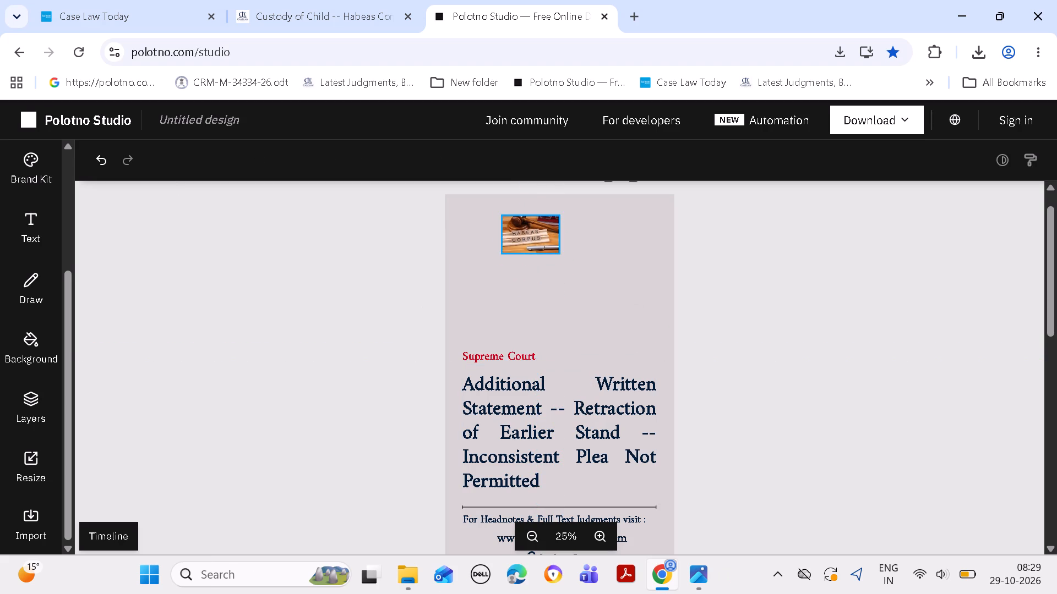
Stretch the Habeas Corpus photo to the headline's width, about 922, extend it downward and position it just above the red court label.
left_click(556, 231)
left_click_drag(561, 231, 585, 228)
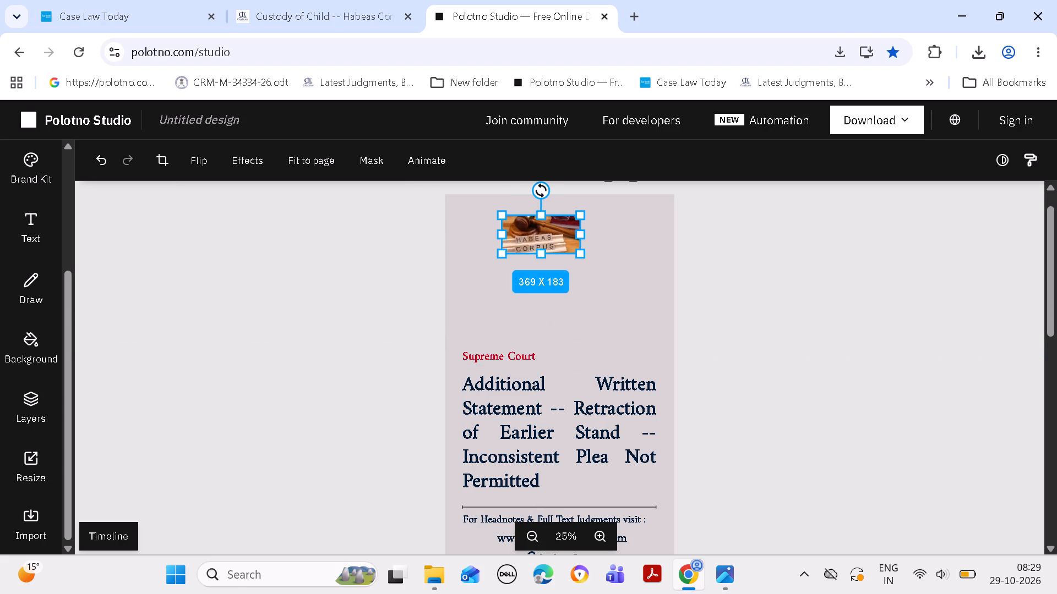
left_click_drag(585, 228, 654, 233)
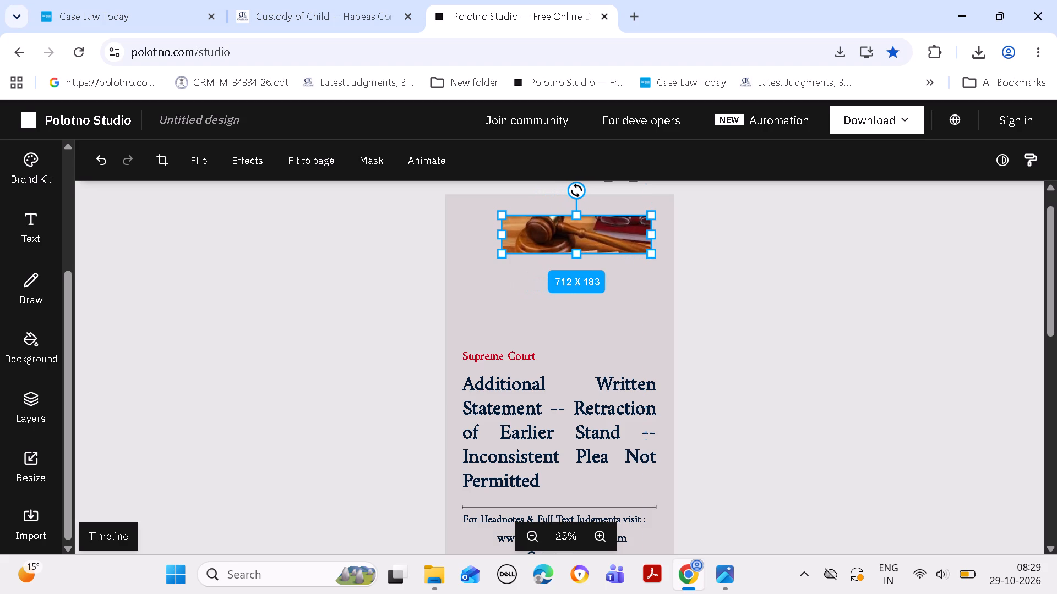
left_click_drag(654, 233, 657, 235)
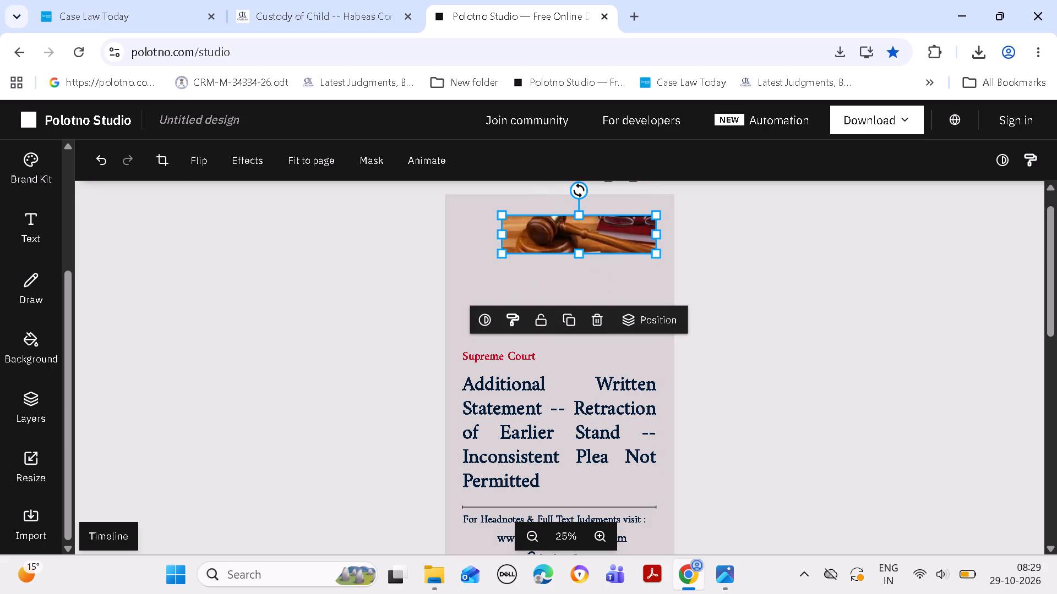
left_click_drag(499, 234, 459, 234)
left_click_drag(560, 256, 560, 263)
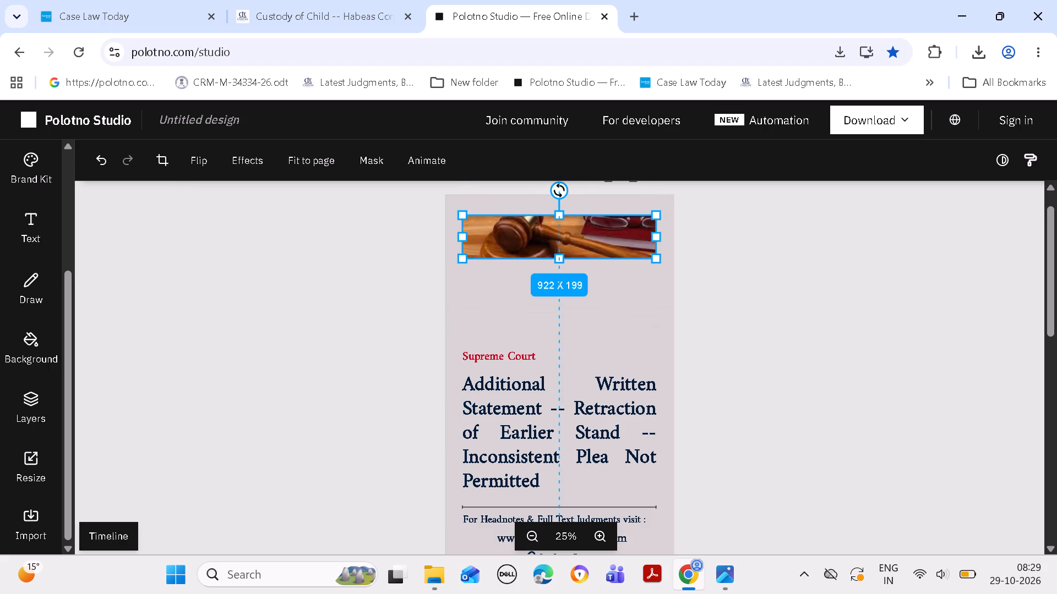
left_click_drag(560, 263, 574, 344)
left_click(749, 326)
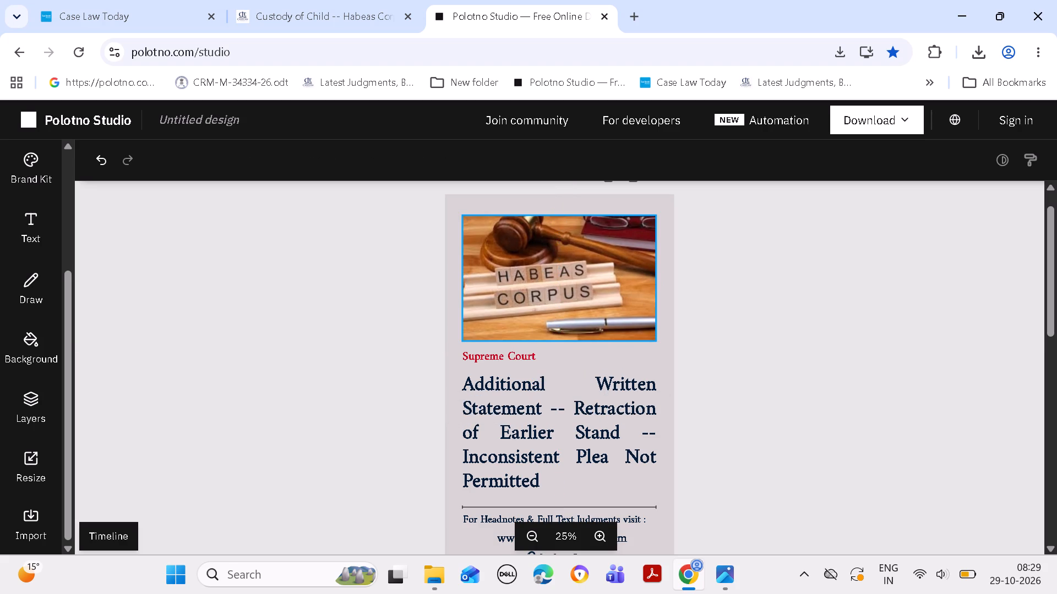
left_click_drag(569, 277, 569, 284)
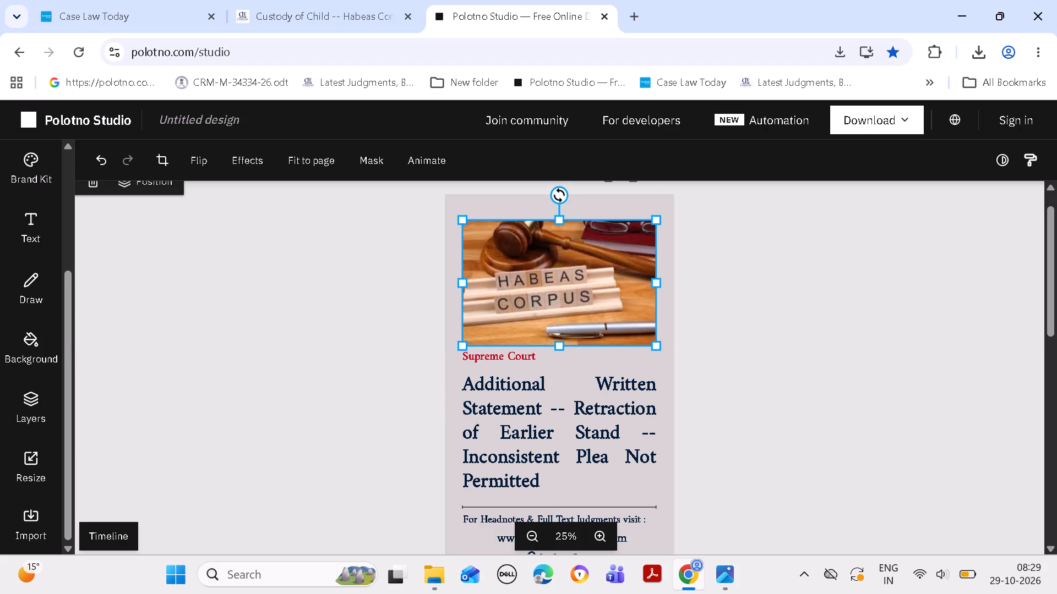
left_click(740, 232)
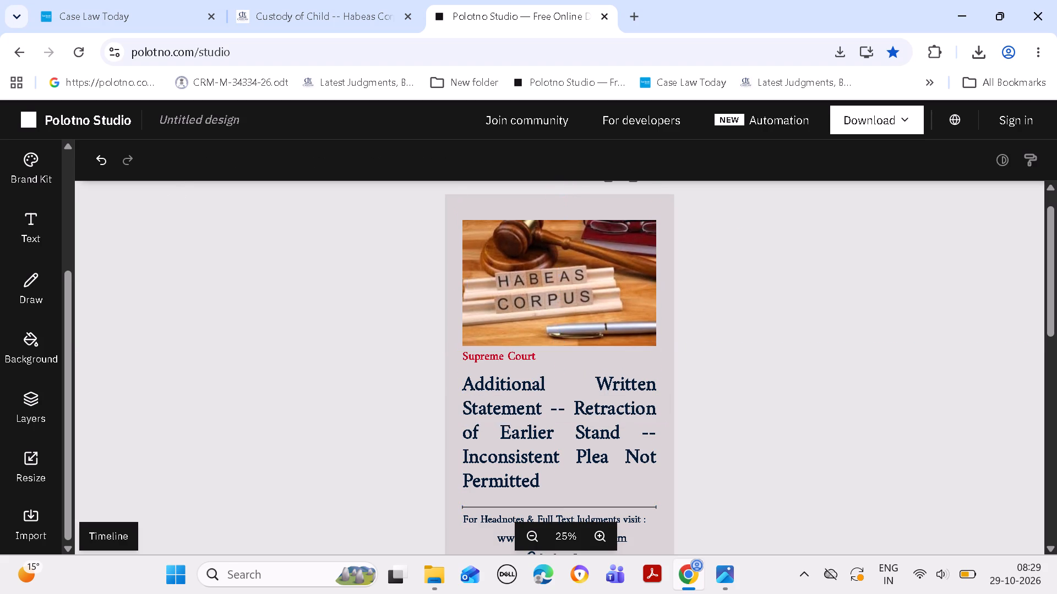
Copy the full Law Point text of news item 6344 from its edit page in Case Law Today.
left_click(125, 16)
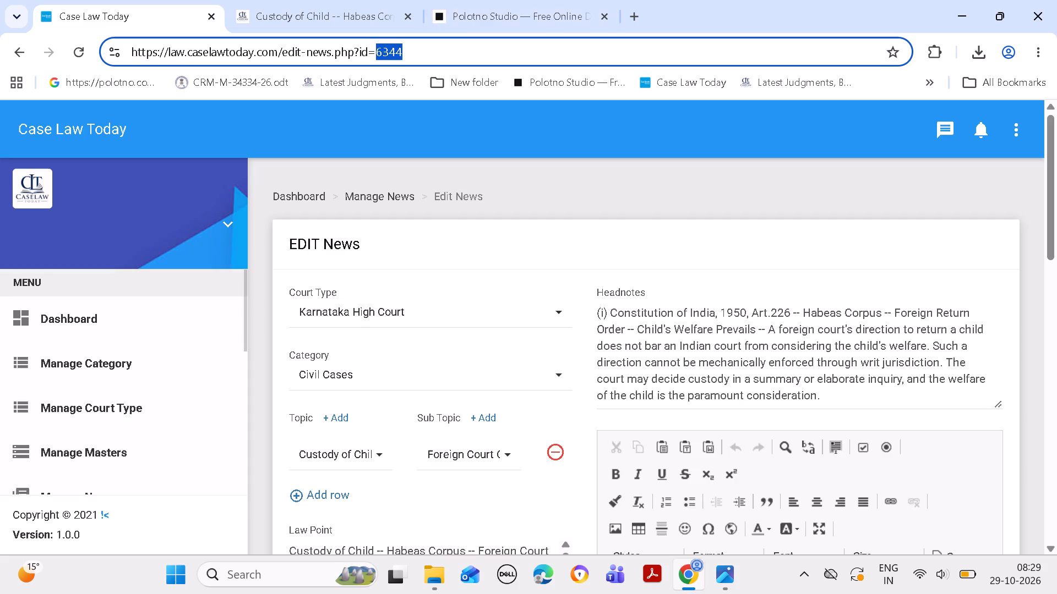
left_click(125, 15)
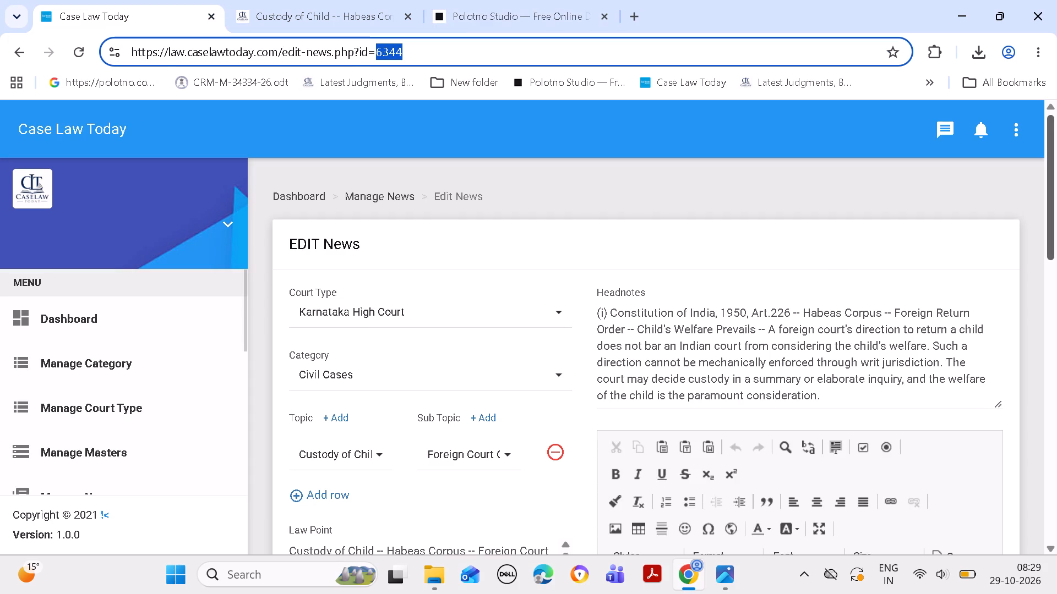
left_click_drag(1054, 223, 1056, 303)
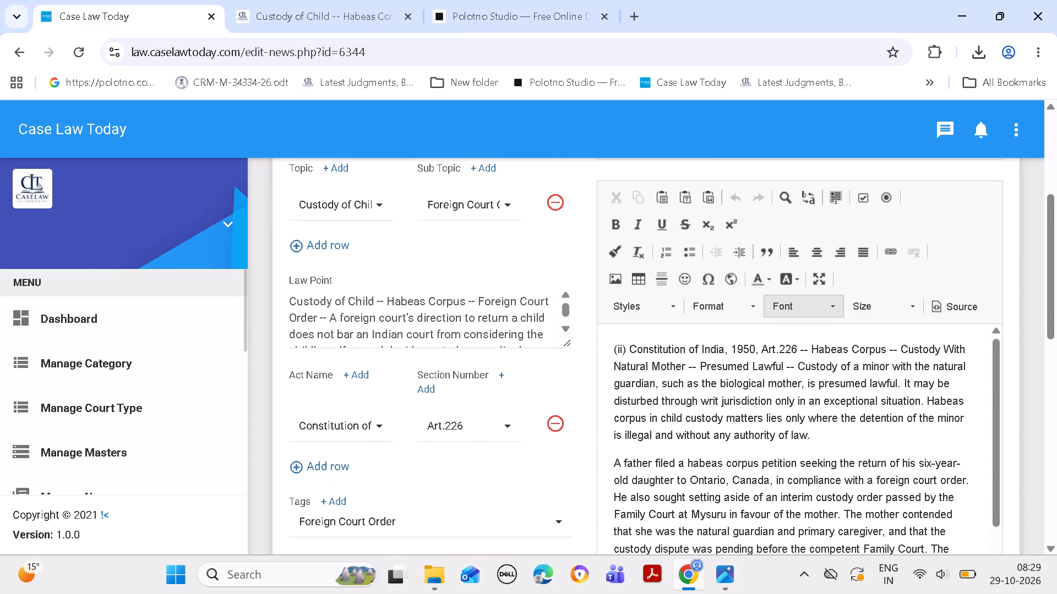
left_click(292, 296)
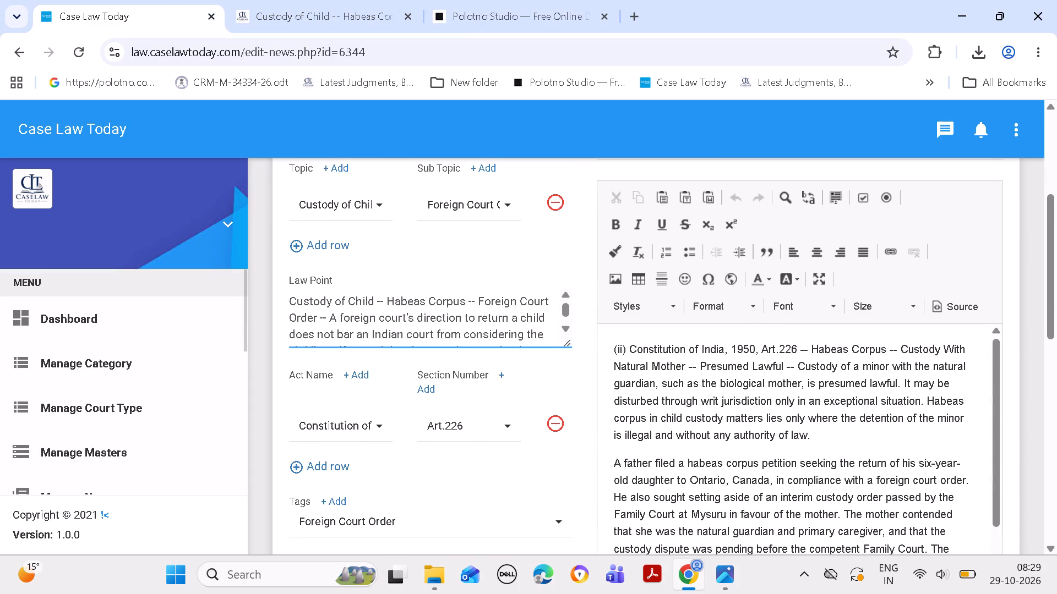
key("ctrl+a")
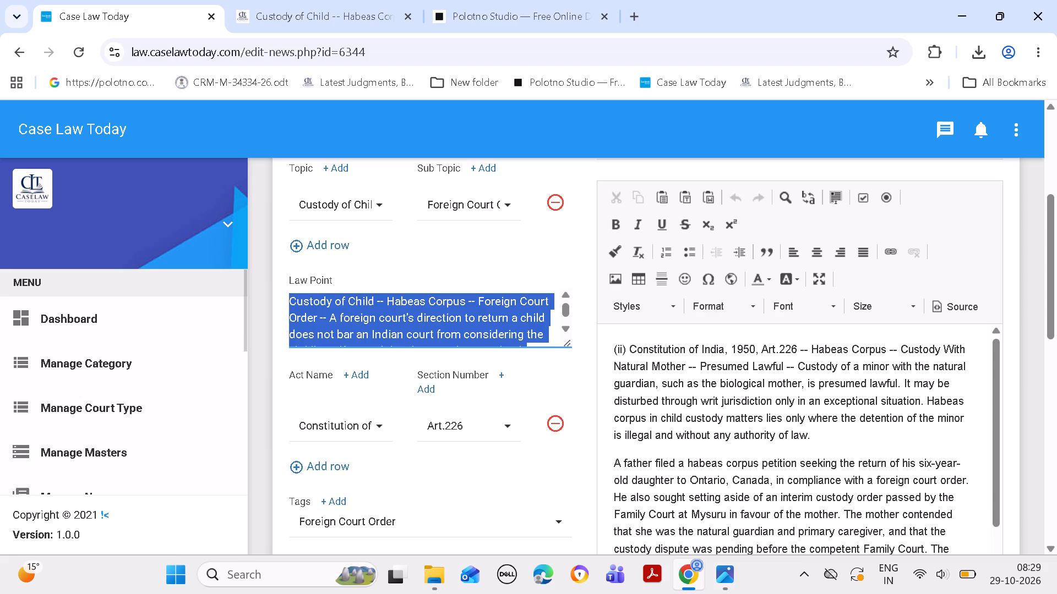
key("ctrl+c")
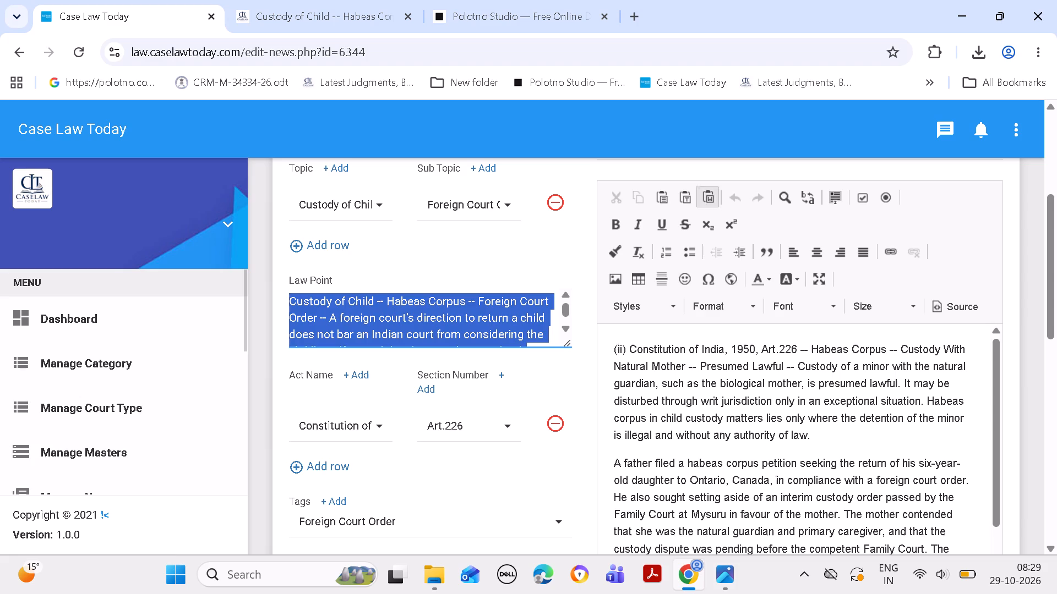
Switch to File Explorer, preview the saved image 6343 and delete it from the FB NEWS POST---29 OCT folder.
left_click(957, 12)
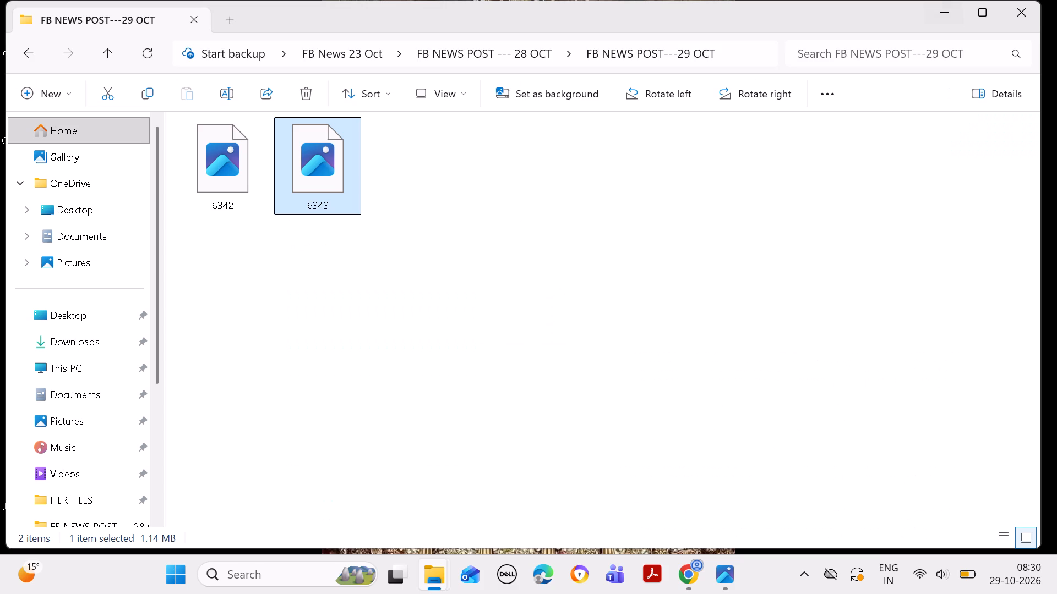
triple_click(324, 175)
left_click(323, 174)
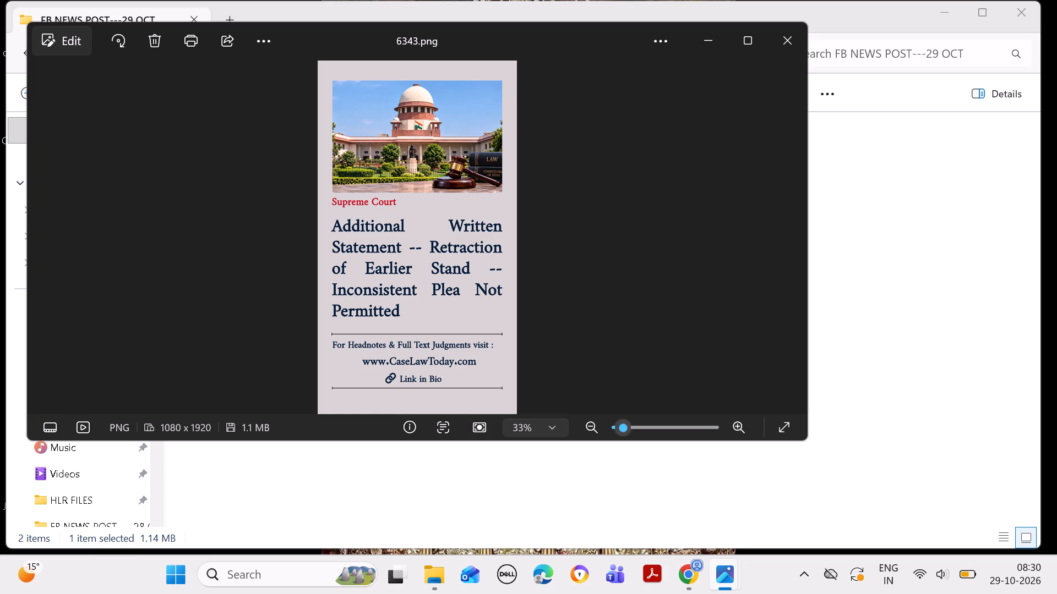
left_click(713, 42)
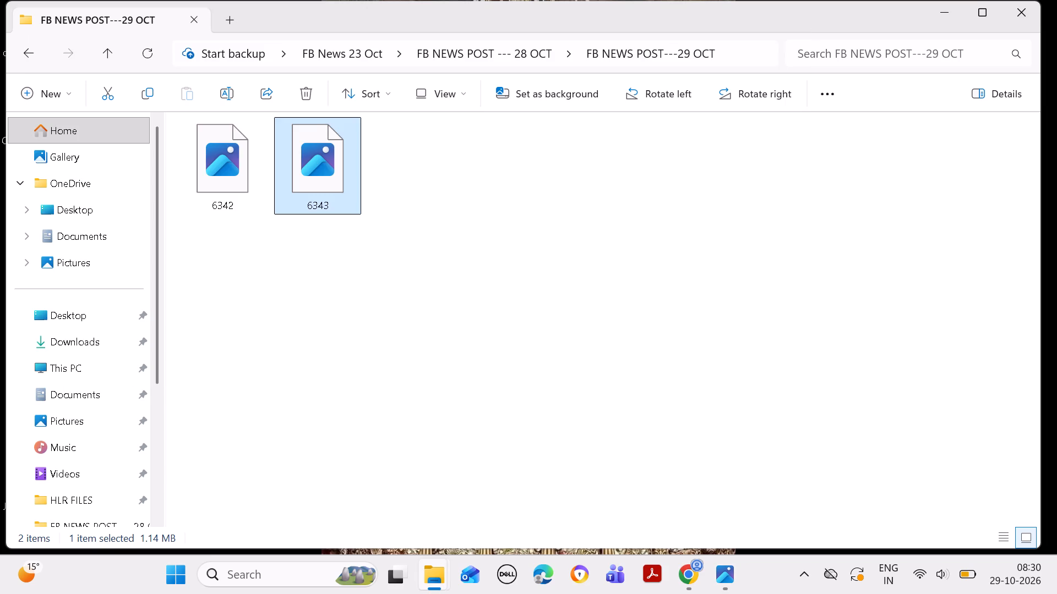
right_click(326, 157)
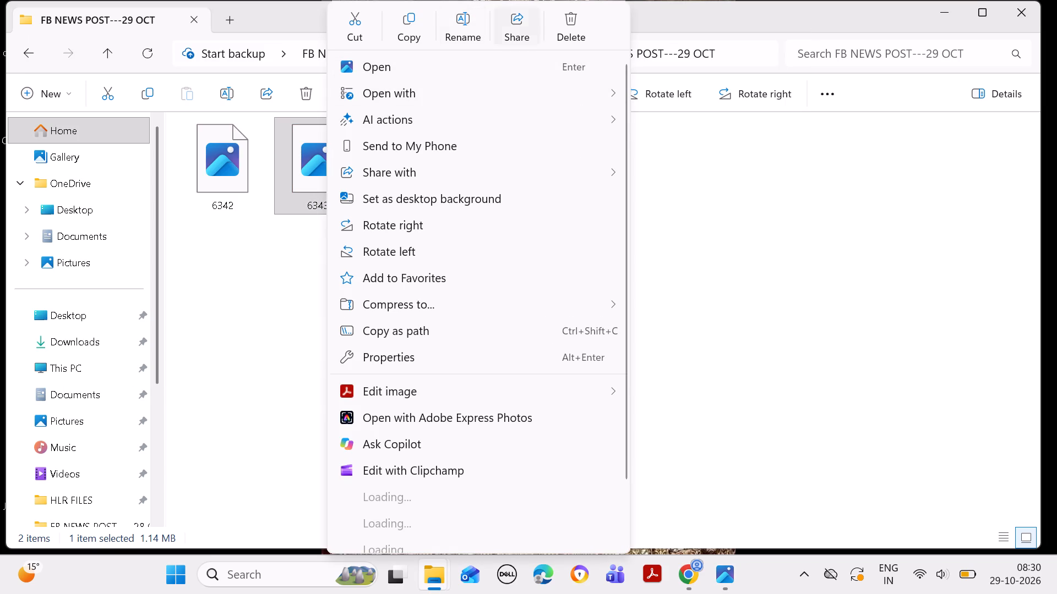
left_click(571, 16)
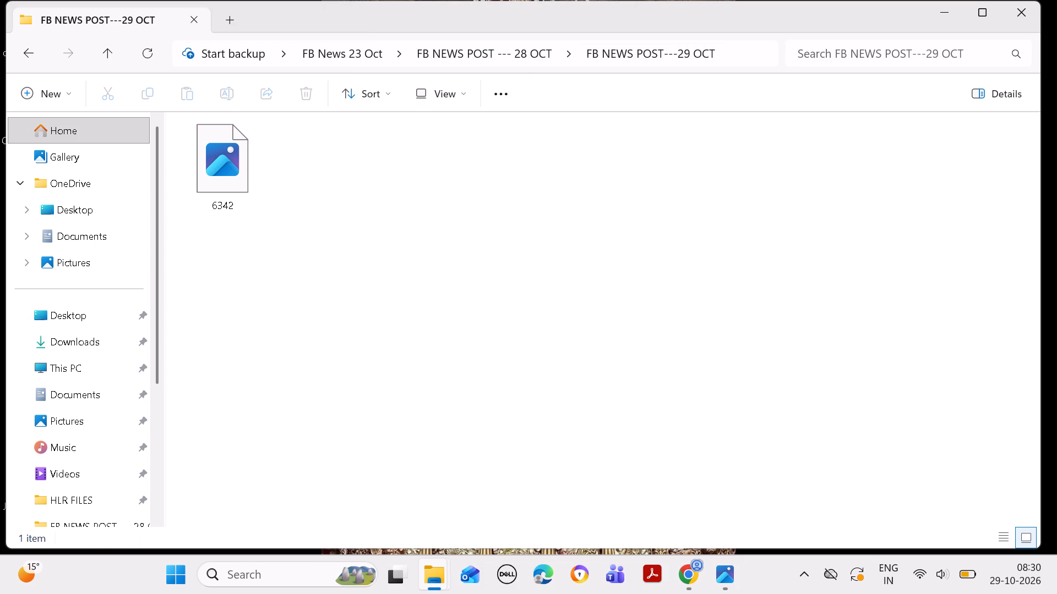
left_click(947, 8)
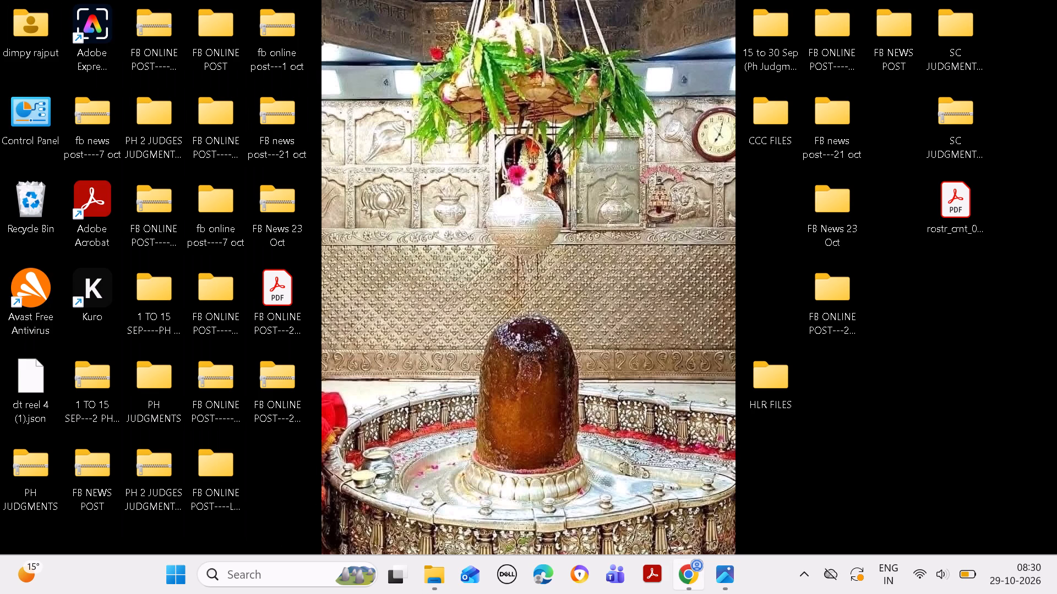
Return to Chrome and open the Additional Written Statement news item 6343 for editing in Case Law Today.
left_click(684, 566)
left_click(680, 557)
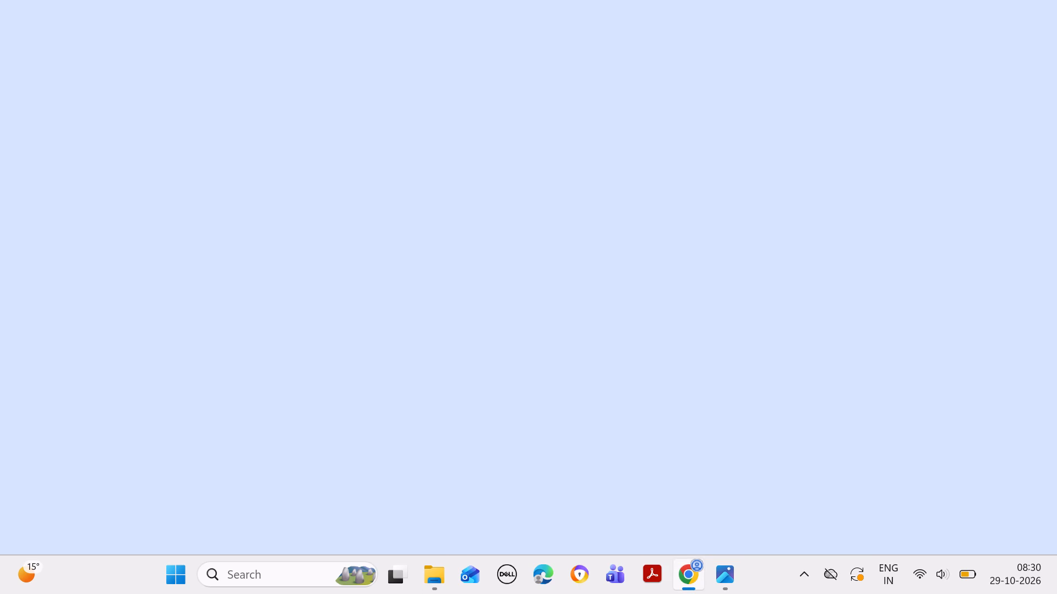
left_click(687, 571)
left_click(687, 571)
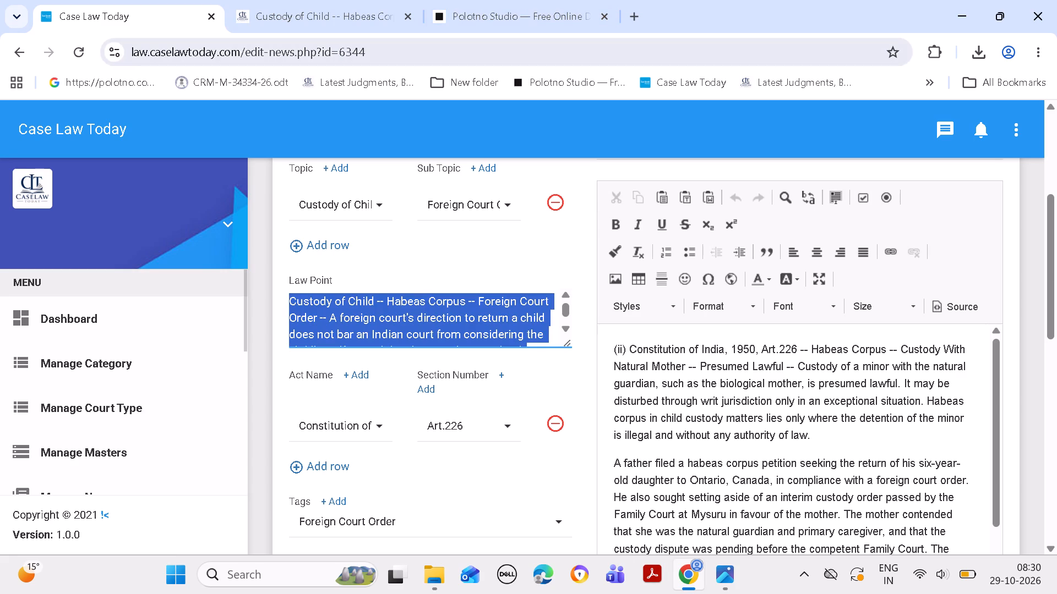
left_click(20, 56)
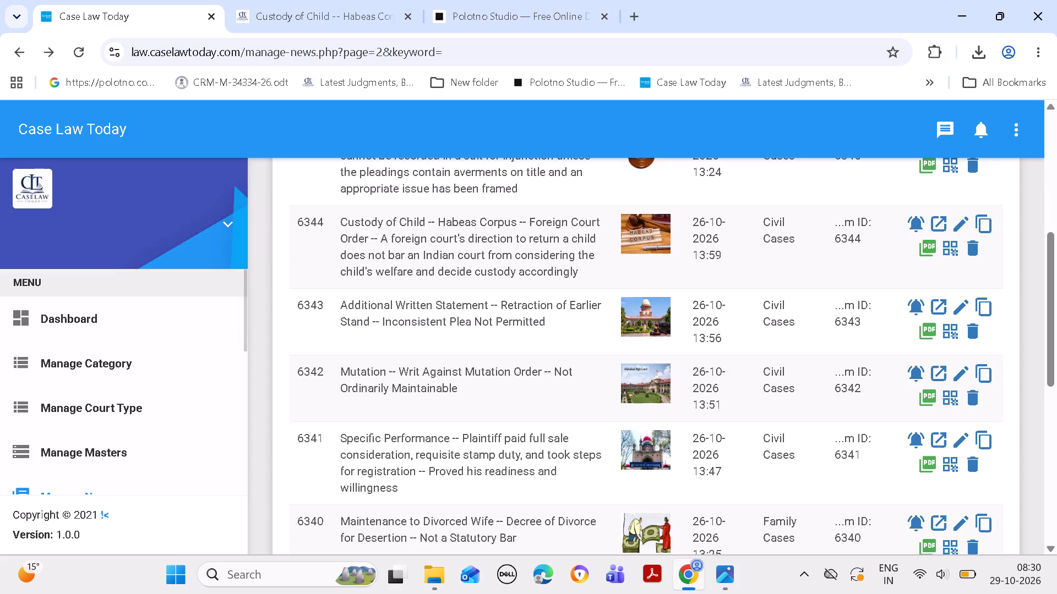
left_click(962, 301)
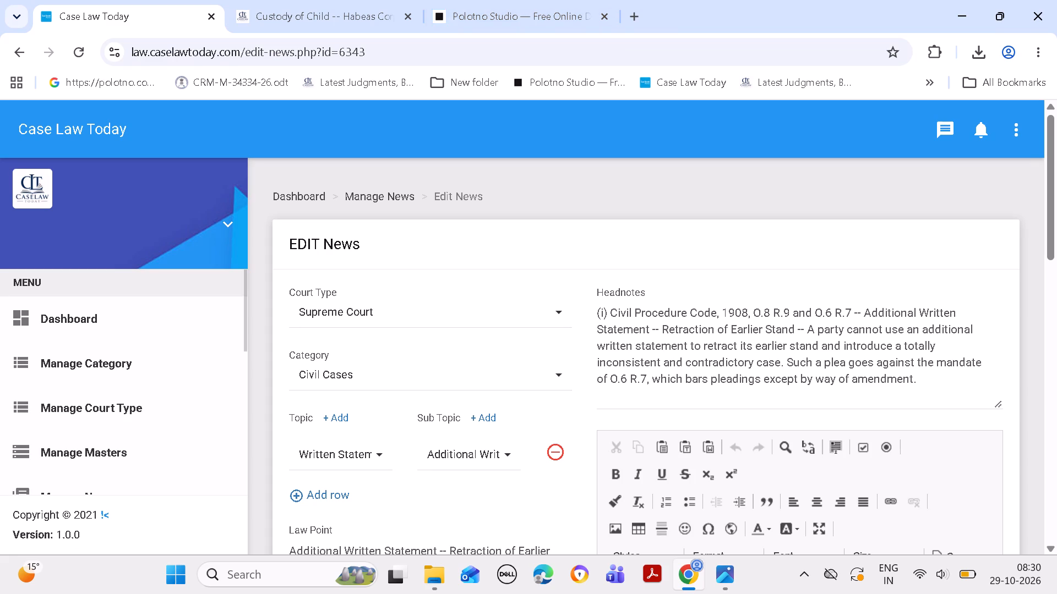
In the Polotno post, reduce the red Supreme Court label's font size to 55.
left_click(502, 13)
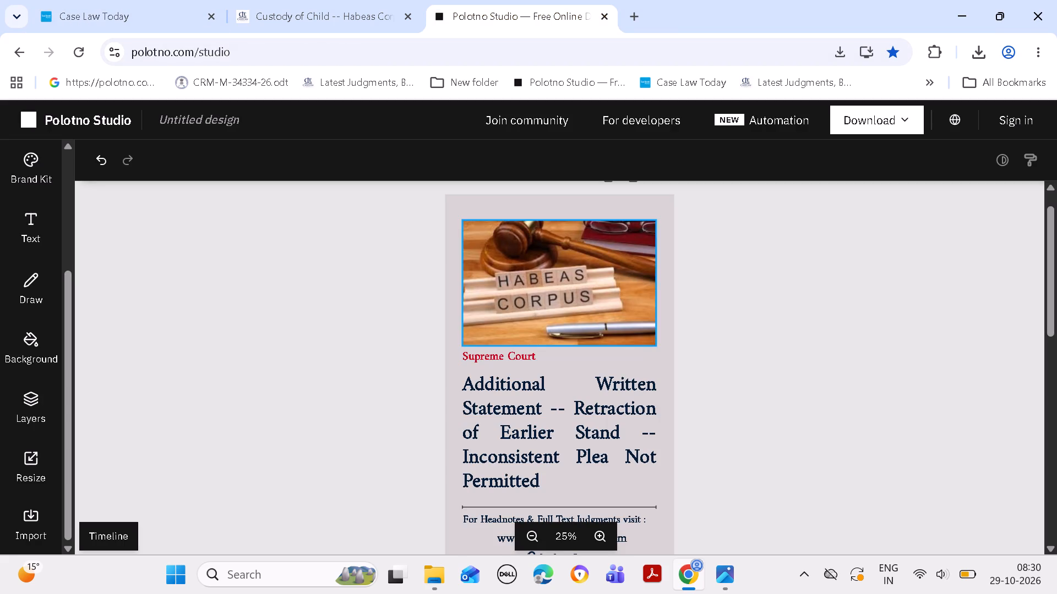
left_click(507, 352)
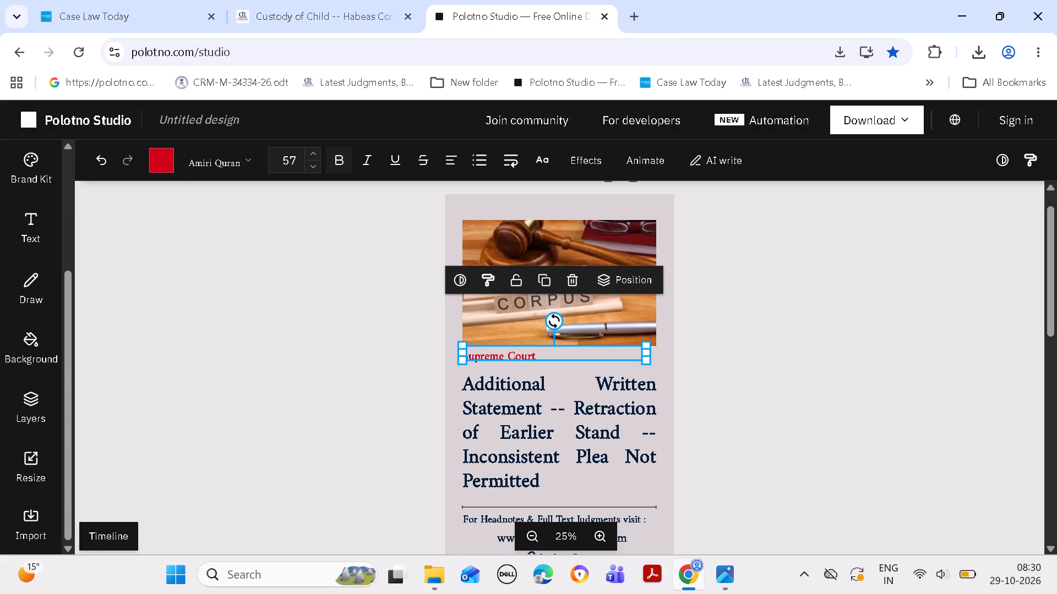
left_click(315, 166)
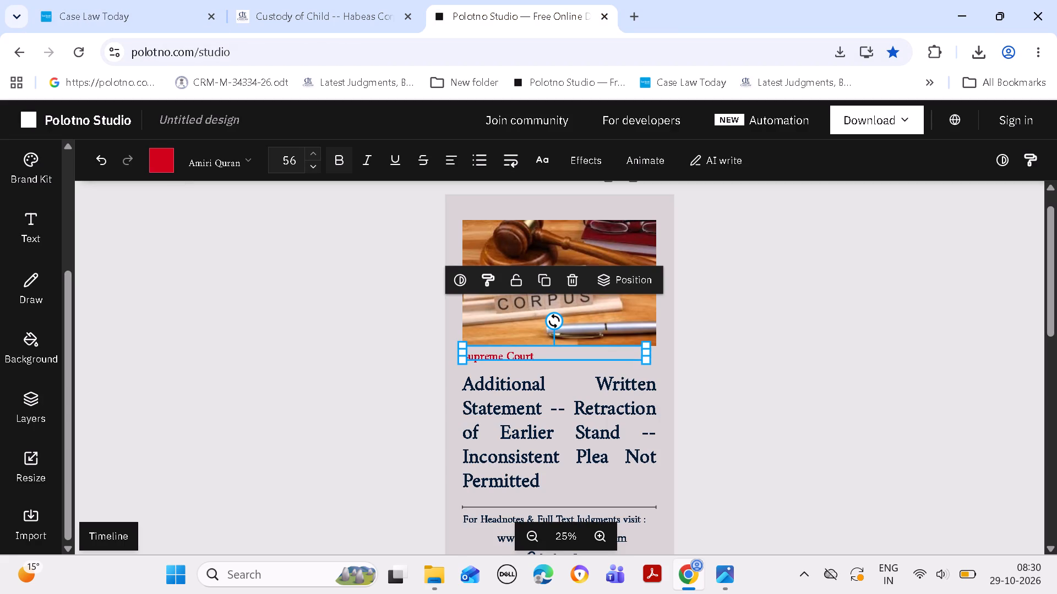
left_click(315, 165)
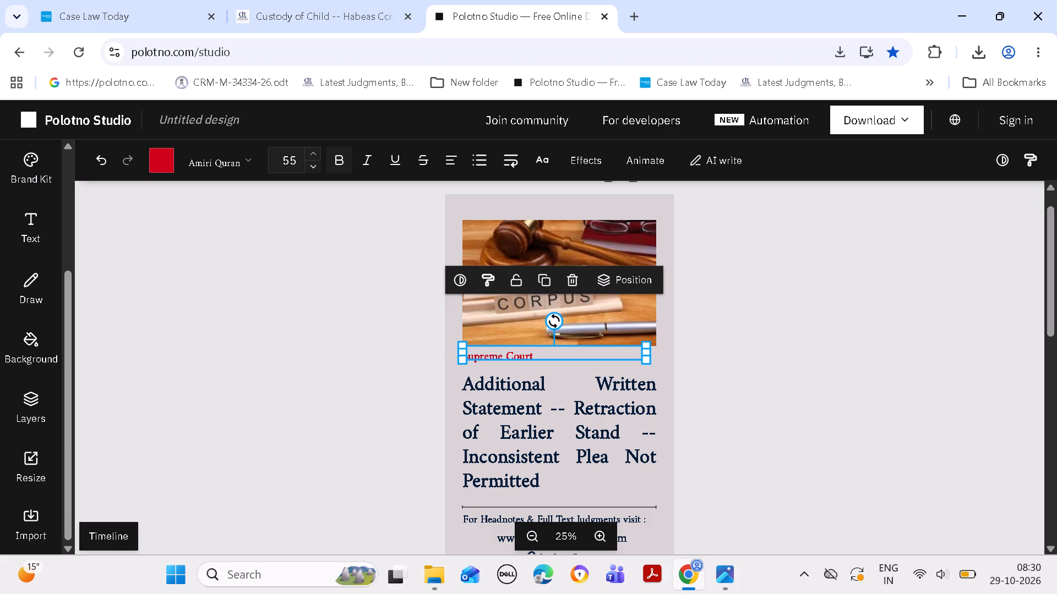
left_click(749, 335)
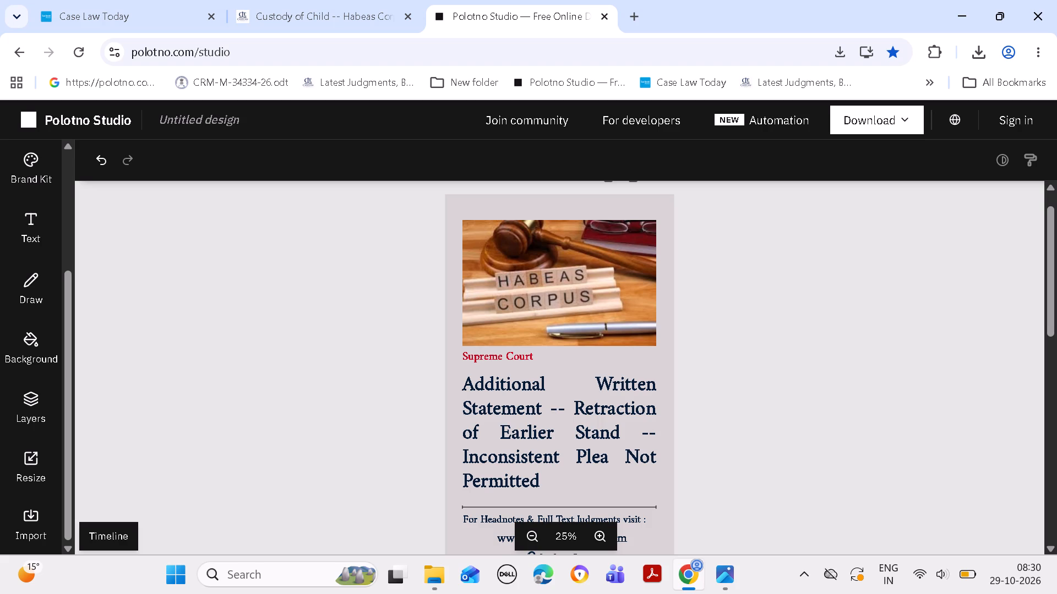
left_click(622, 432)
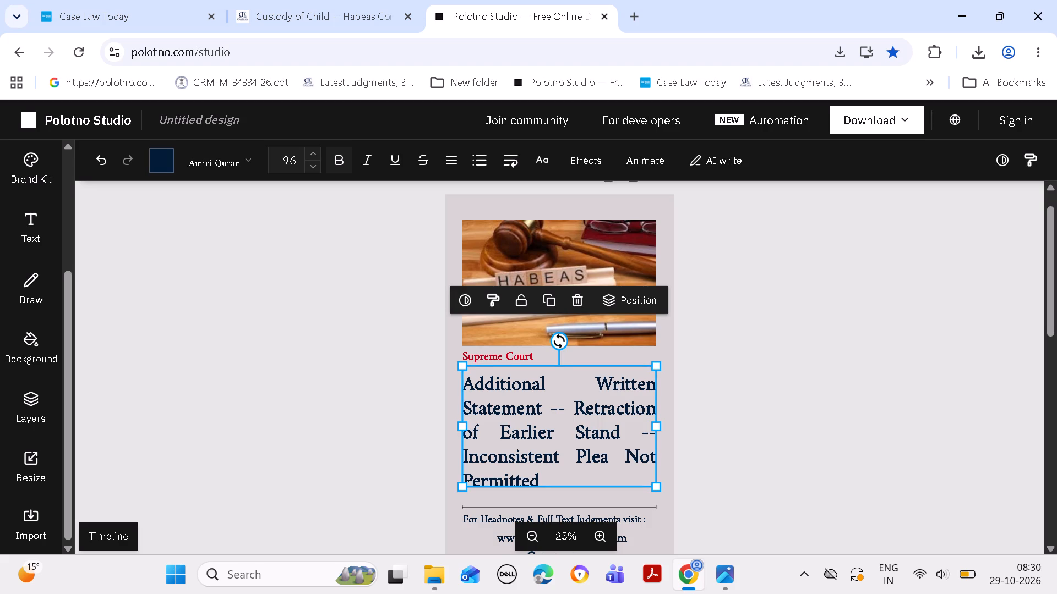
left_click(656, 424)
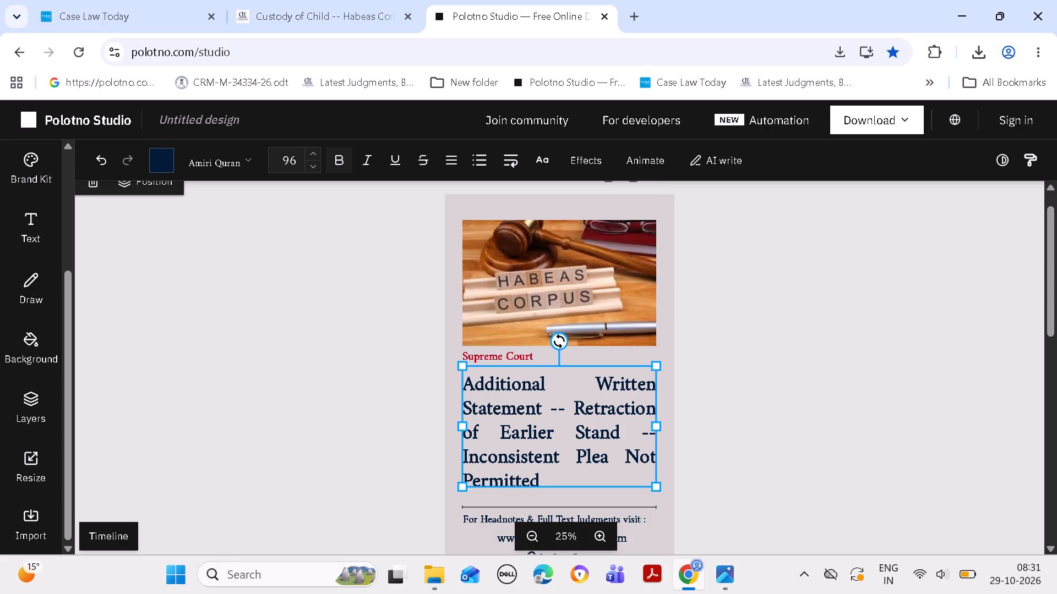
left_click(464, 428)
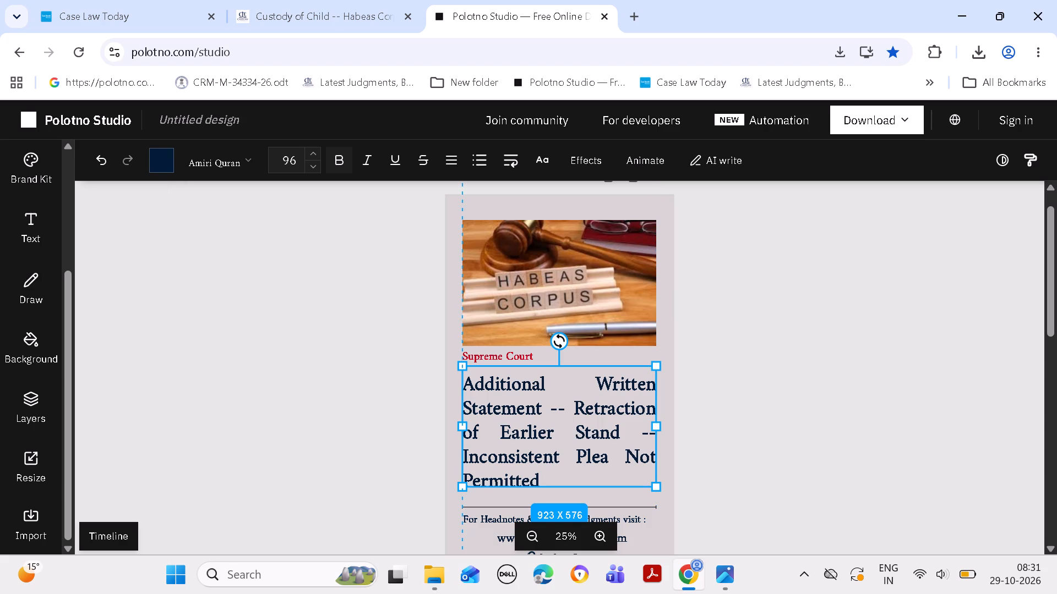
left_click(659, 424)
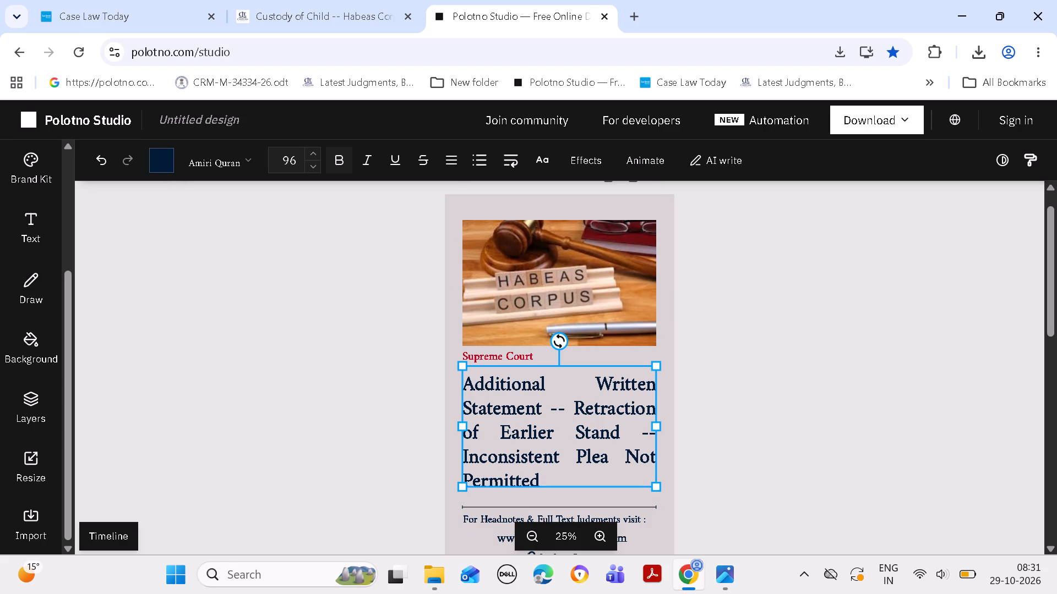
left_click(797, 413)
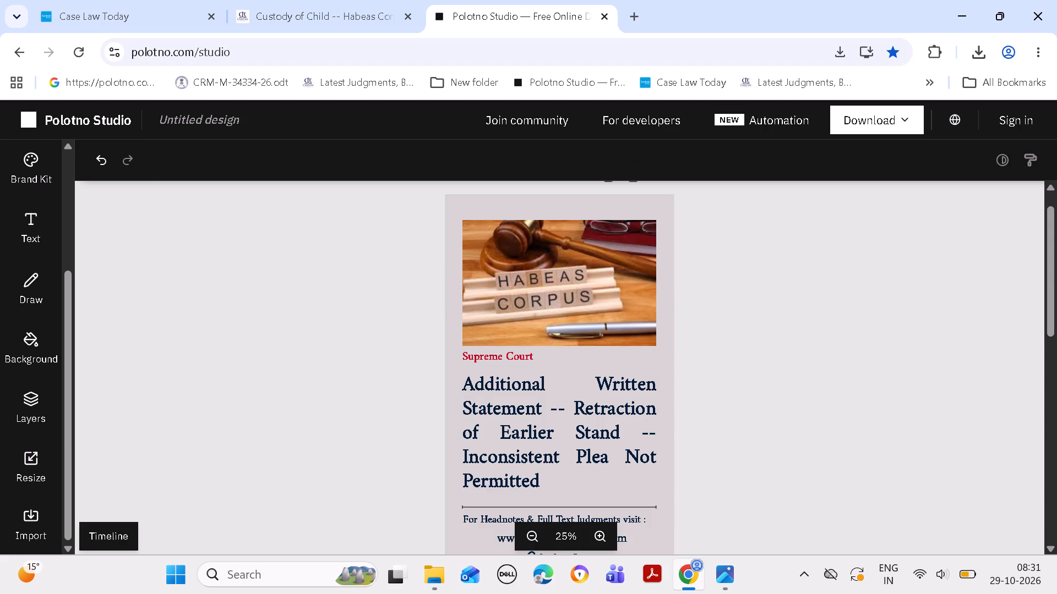
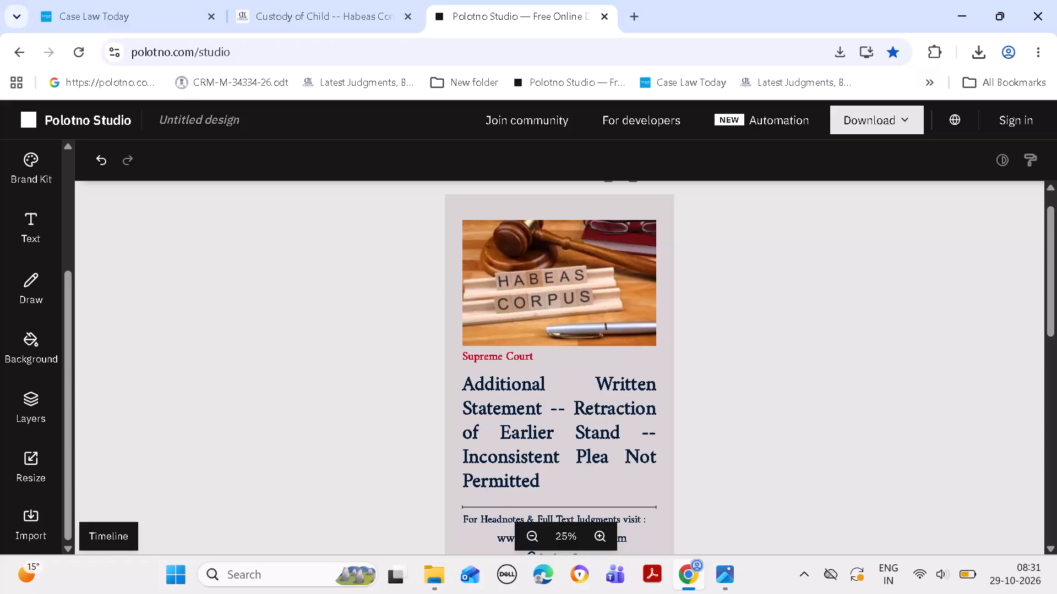
Download the Additional Written Statement post with the Habeas Corpus picture as PNG at 1080 × 1920 px.
left_click(856, 124)
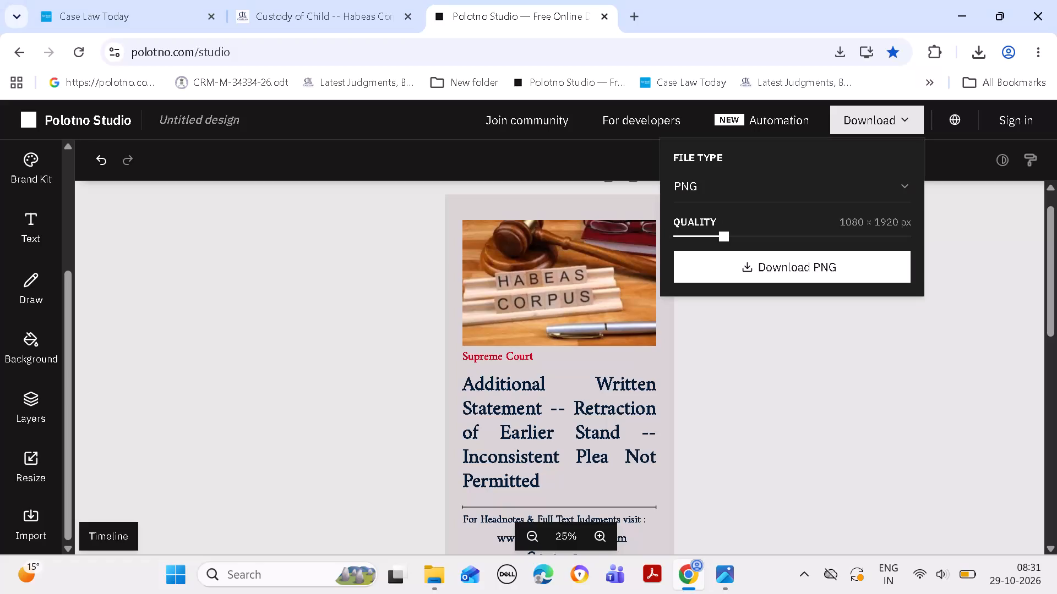
left_click(825, 261)
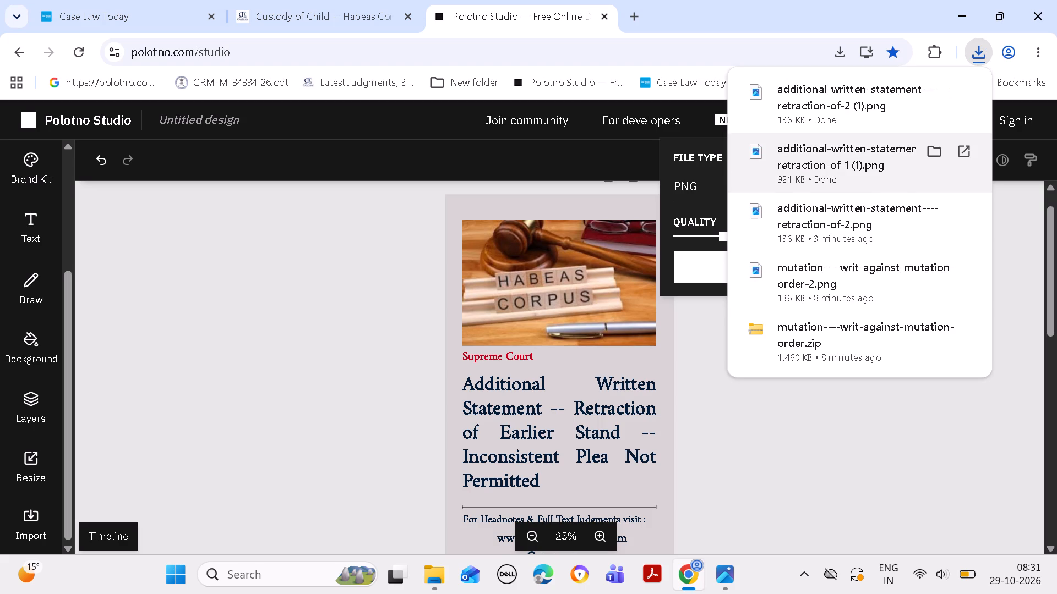
left_click(933, 152)
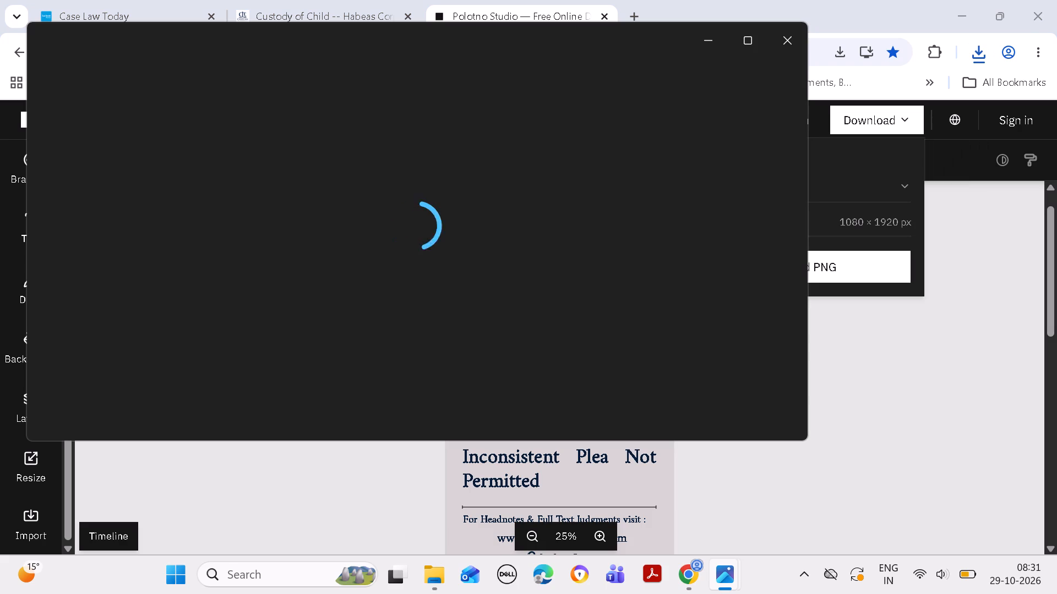
left_click(794, 42)
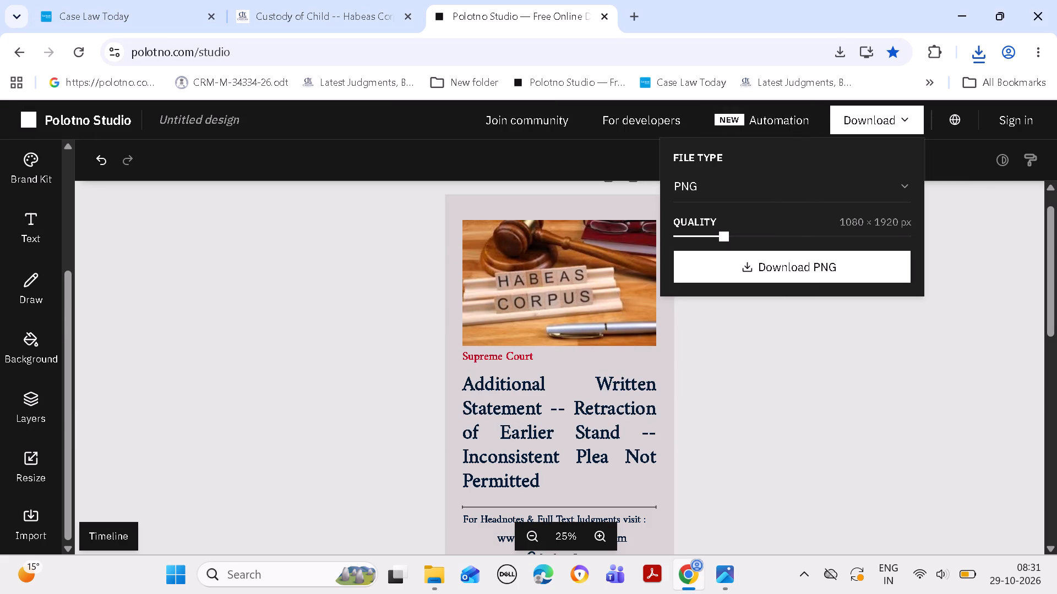
left_click(957, 202)
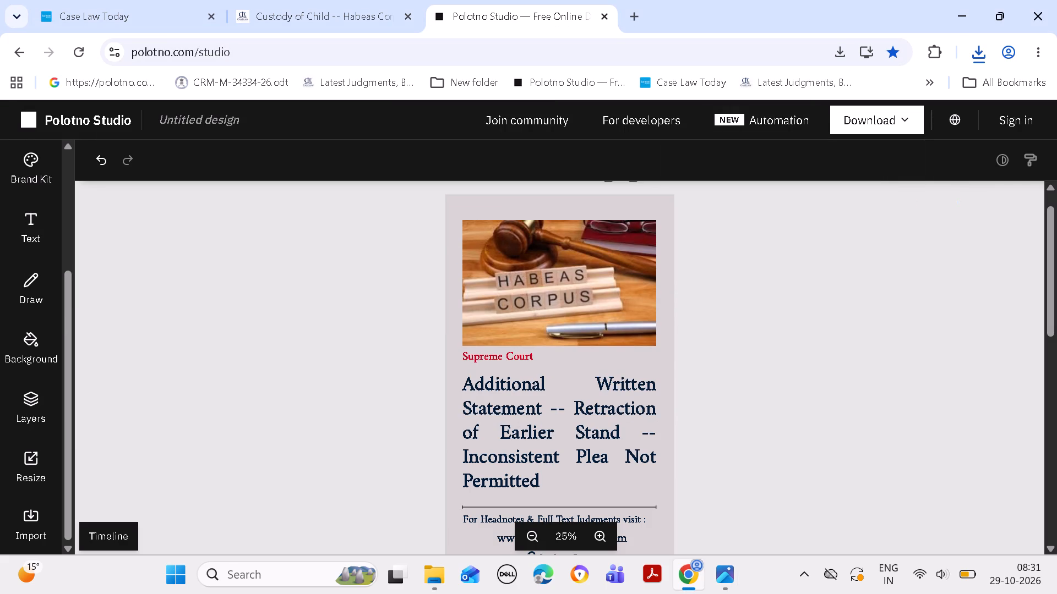
Copy the earlier 1,171 KB additional-written-statement----retraction-of-1.png from Downloads into the FB NEWS POST---29 OCT folder.
left_click(978, 57)
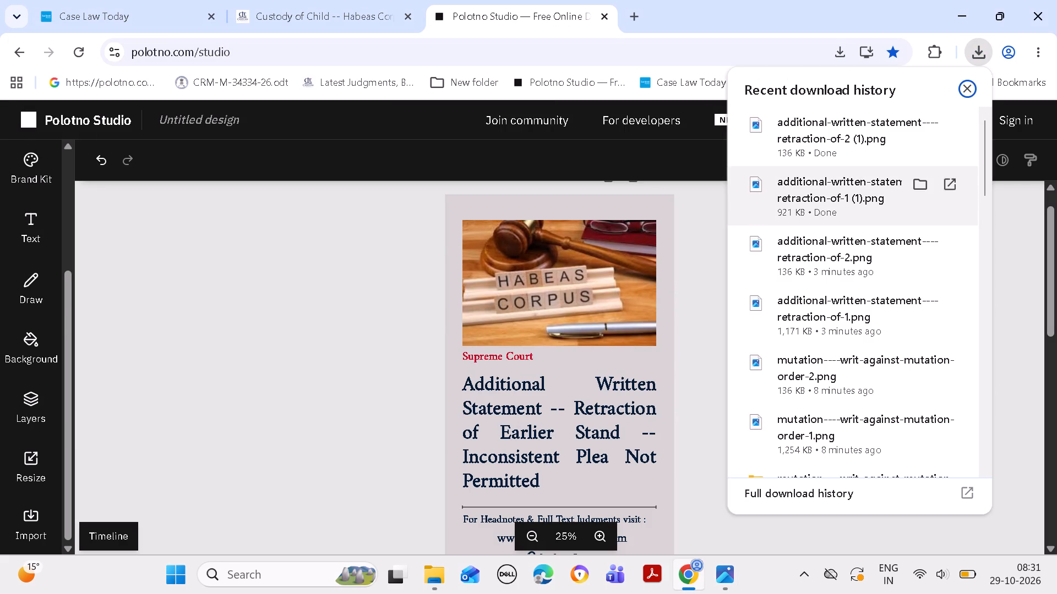
left_click(918, 305)
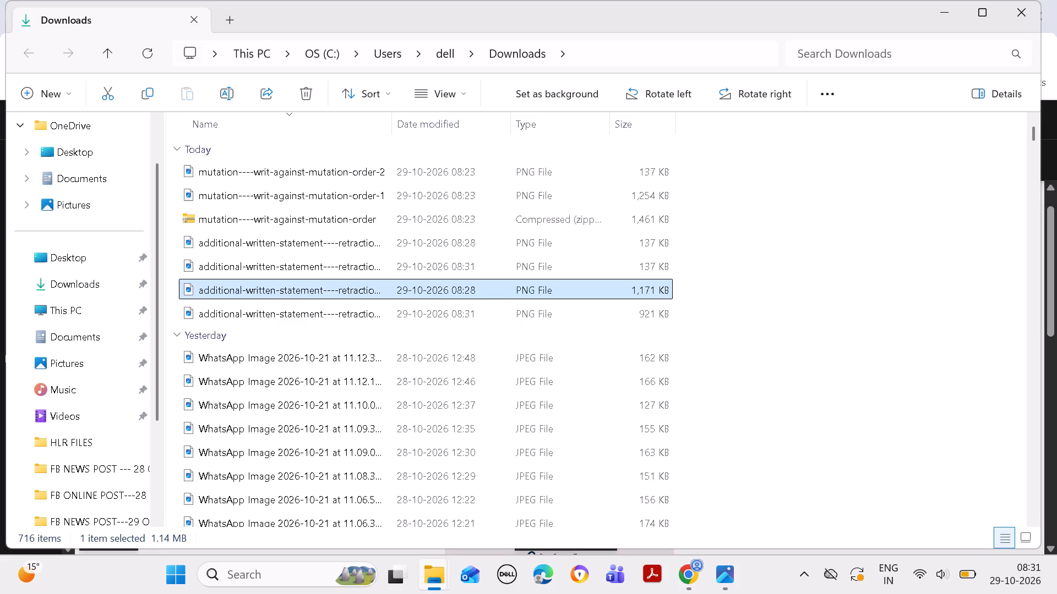
key("ctrl+c")
left_click(939, 19)
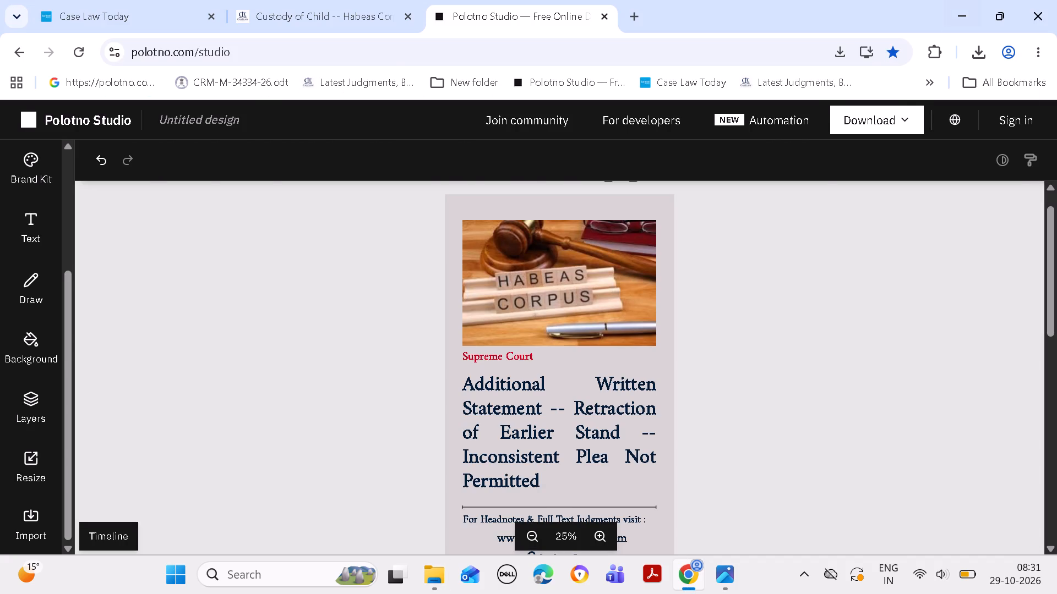
left_click(950, 22)
double_click(841, 200)
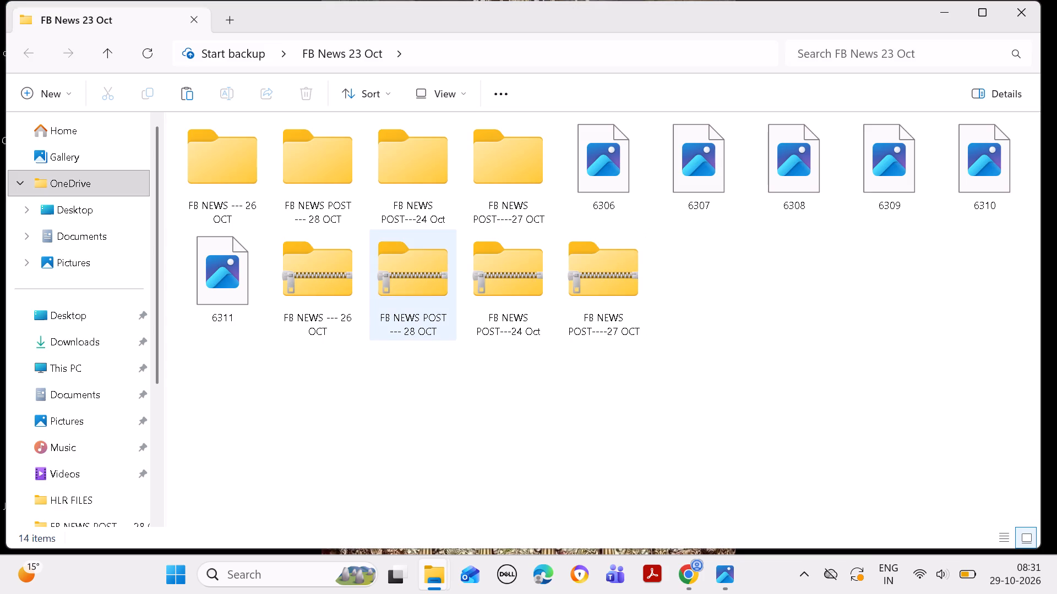
double_click(334, 193)
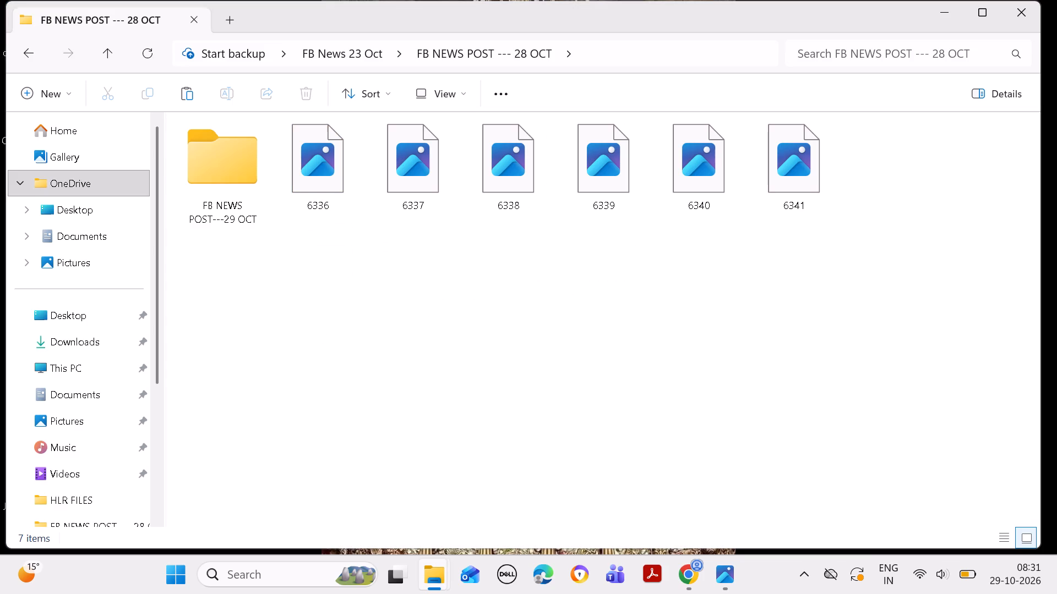
left_click(239, 176)
left_click(239, 170)
double_click(241, 171)
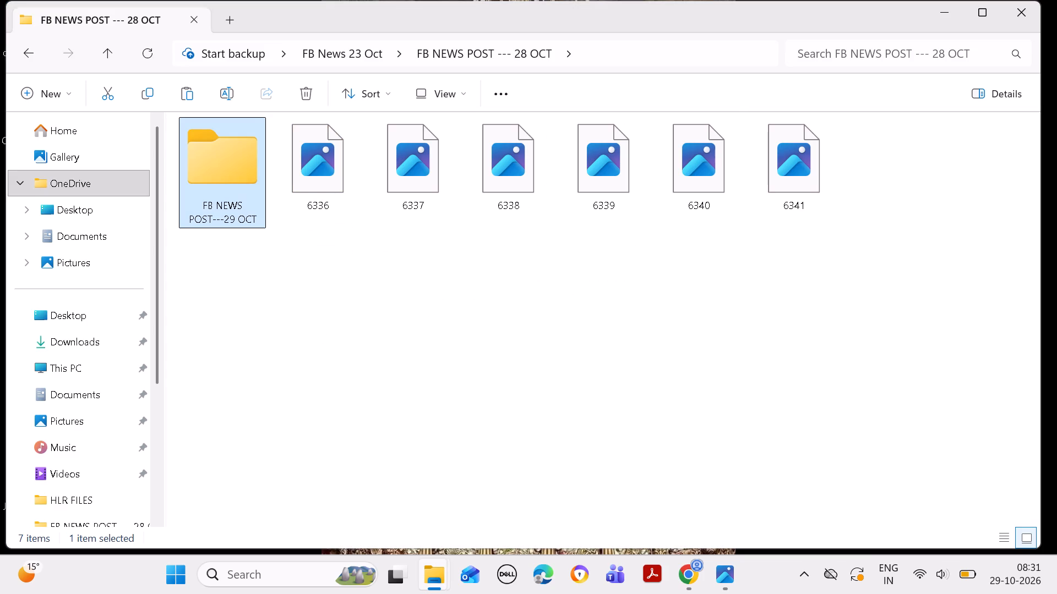
key("ctrl+v")
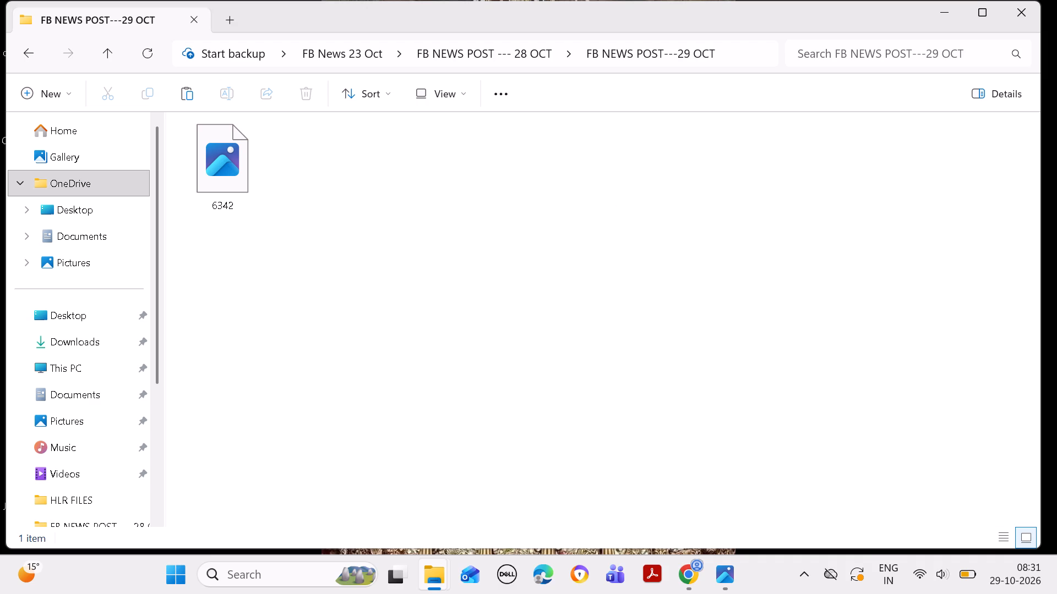
Rename the copied Additional Written Statement image as 6343 and preview it.
right_click(335, 156)
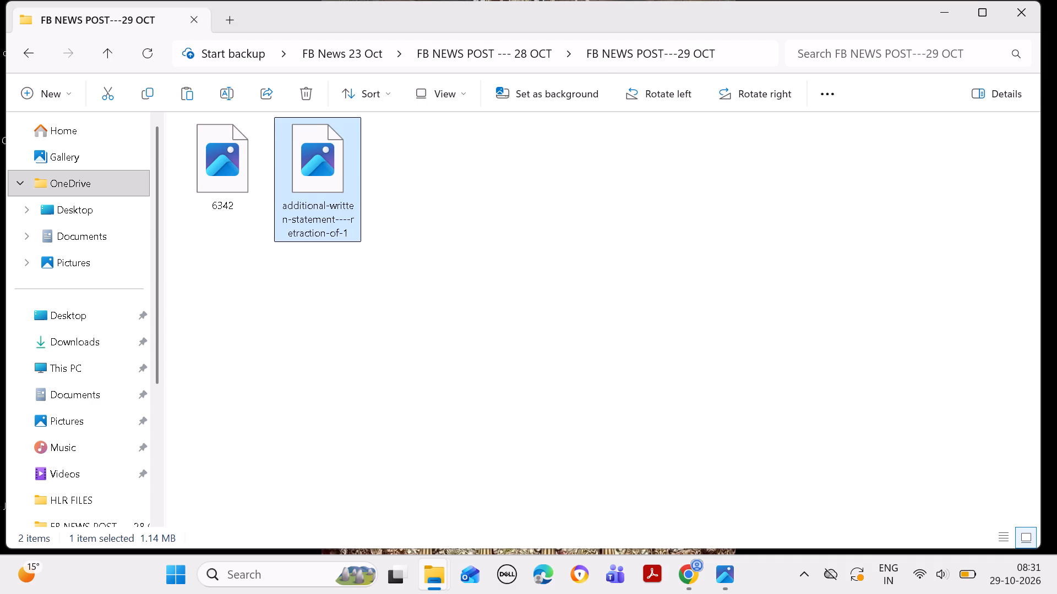
left_click(471, 20)
key("BackSpace")
key("6")
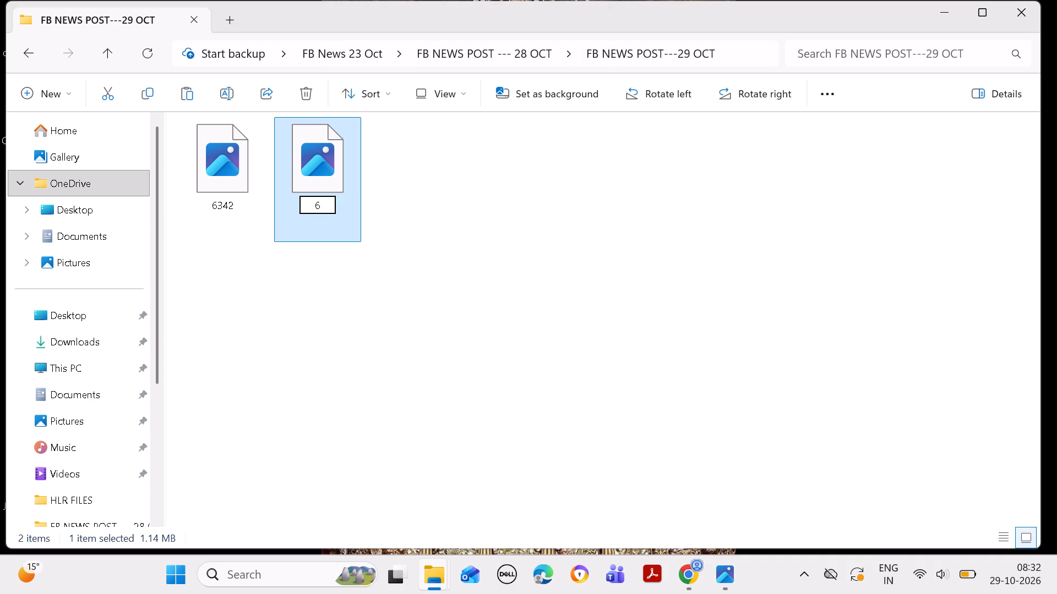
type("343")
key("Return")
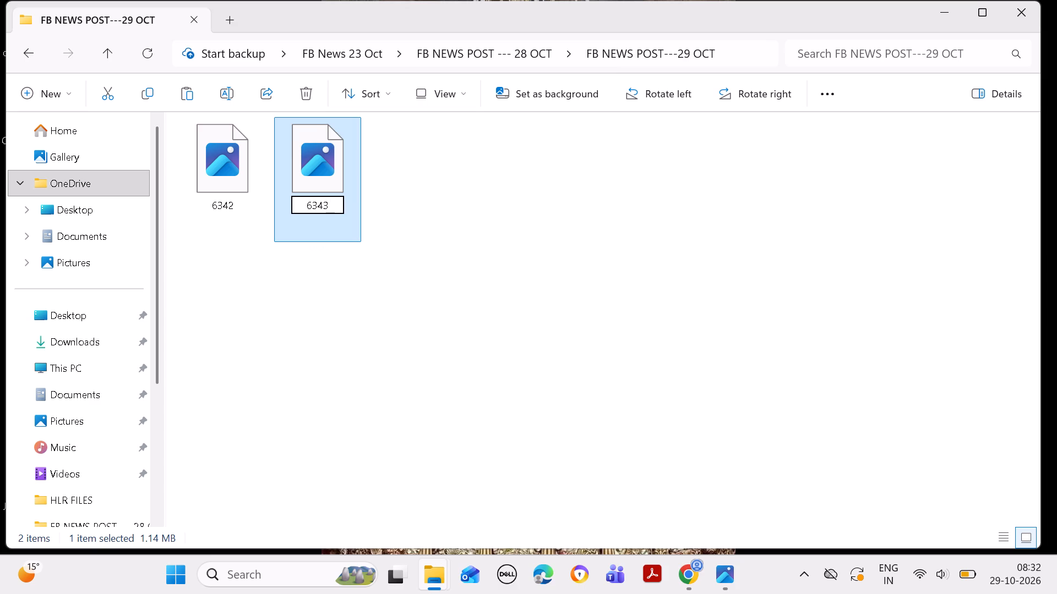
triple_click(320, 151)
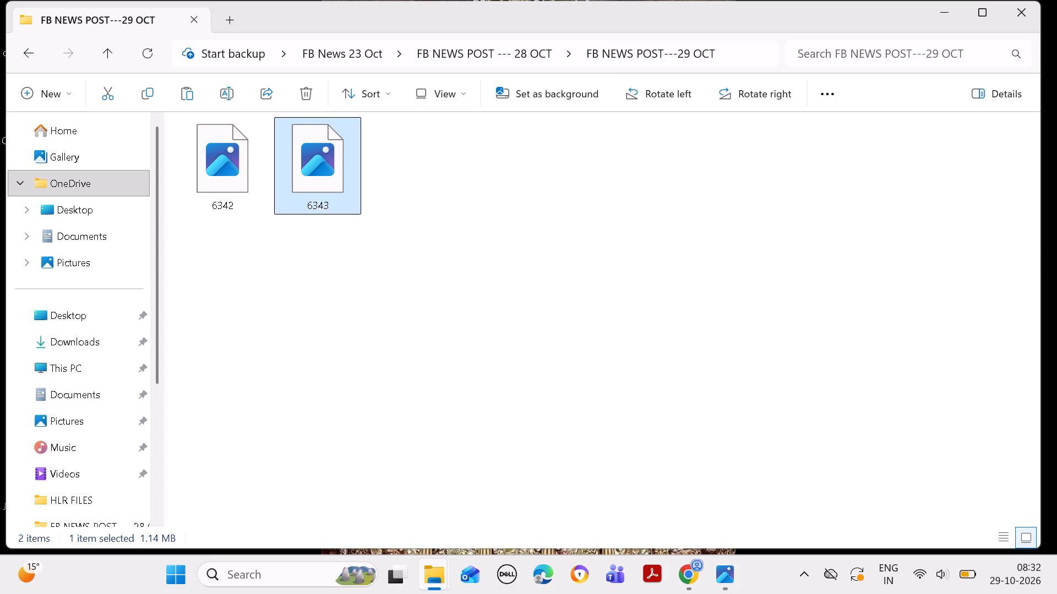
left_click(320, 151)
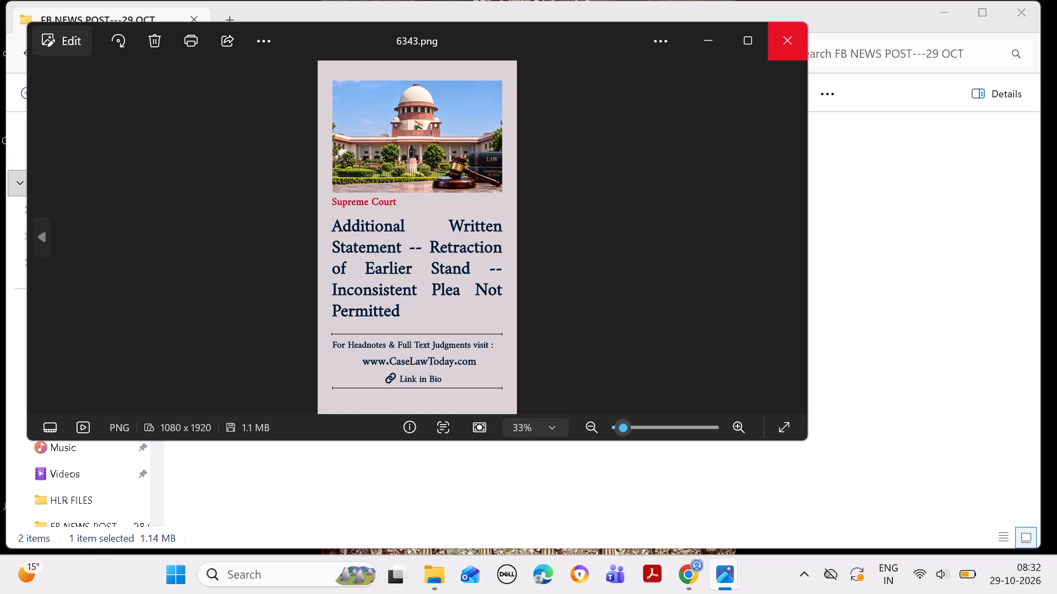
left_click(777, 32)
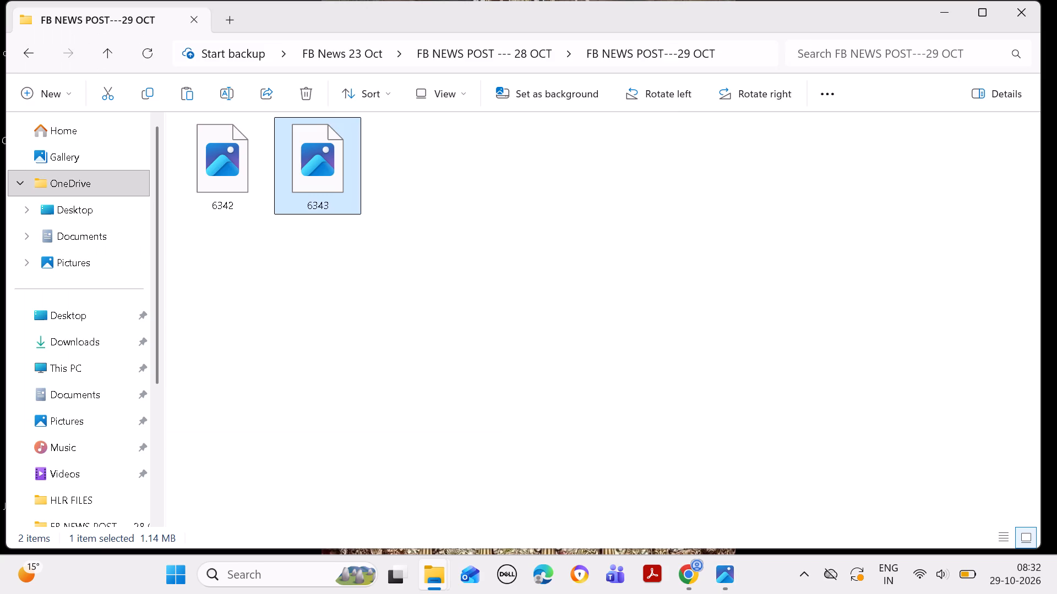
left_click(939, 16)
Switch to Chrome and open the Custody of Child news item 6344 for editing in Case Law Today.
left_click(684, 573)
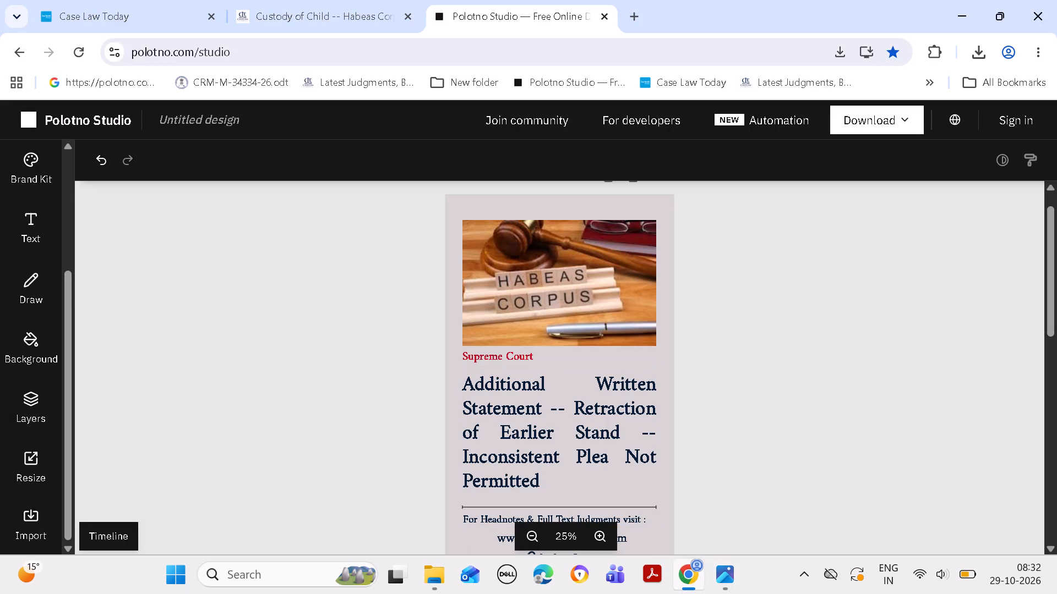
left_click(116, 12)
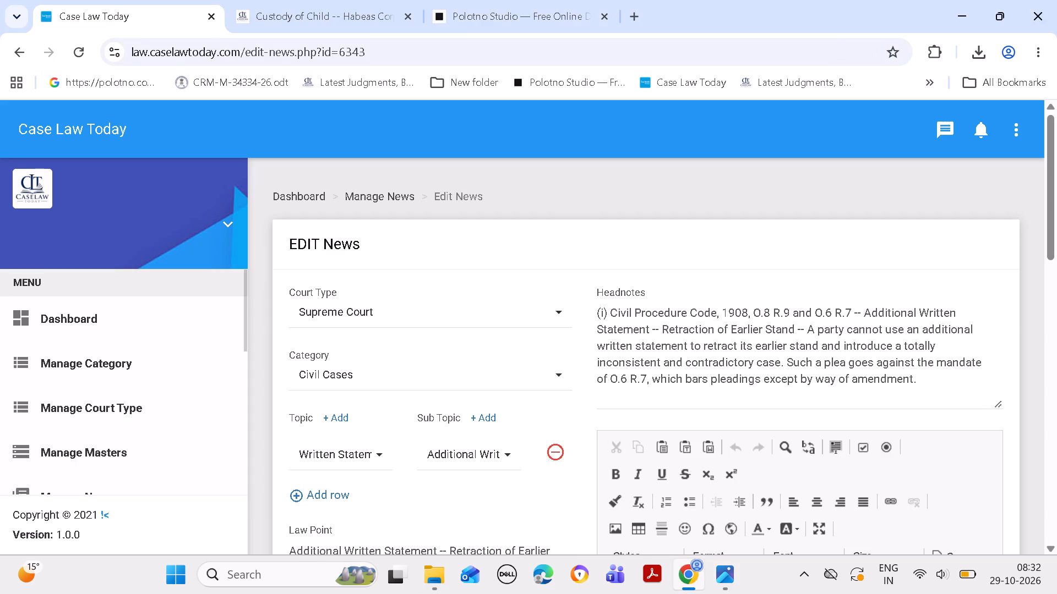
left_click(20, 50)
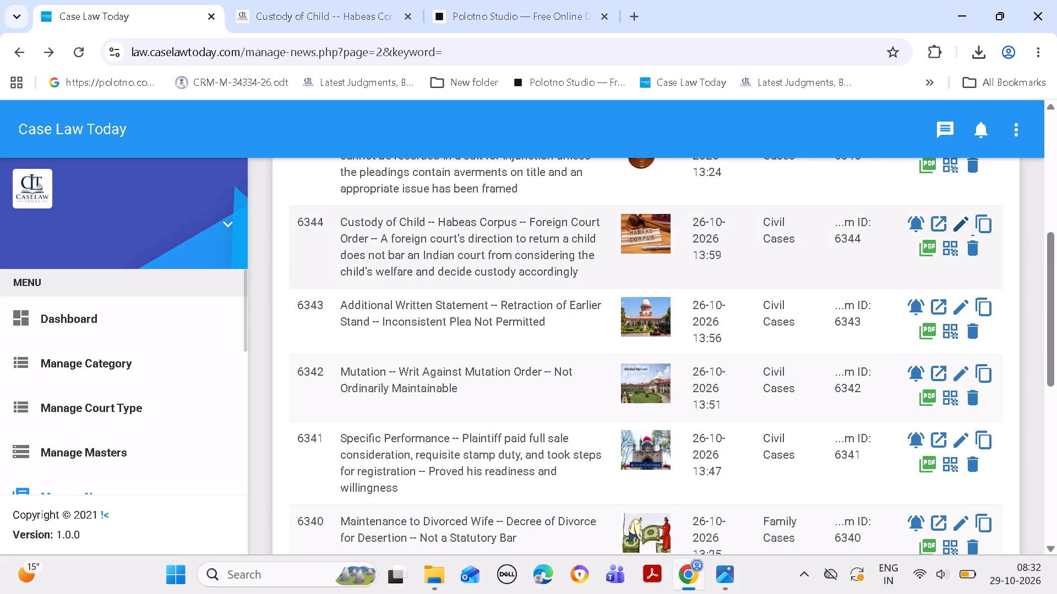
left_click(962, 218)
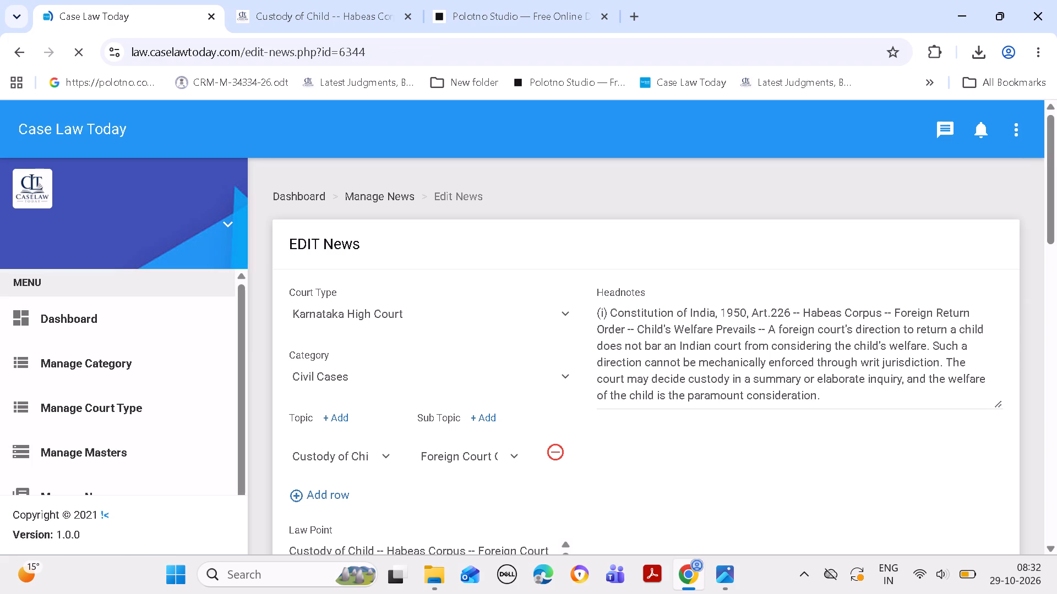
Copy the court name Karnataka High Court from the Citation of news item 6344.
left_click_drag(1056, 195, 1054, 351)
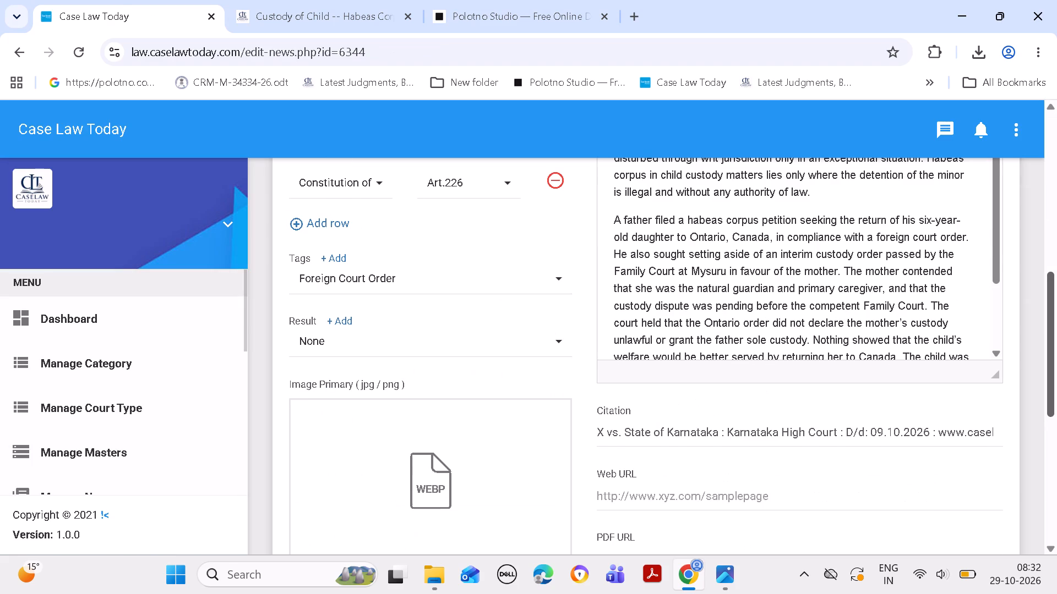
left_click_drag(1054, 351, 1054, 352)
left_click_drag(728, 429, 822, 416)
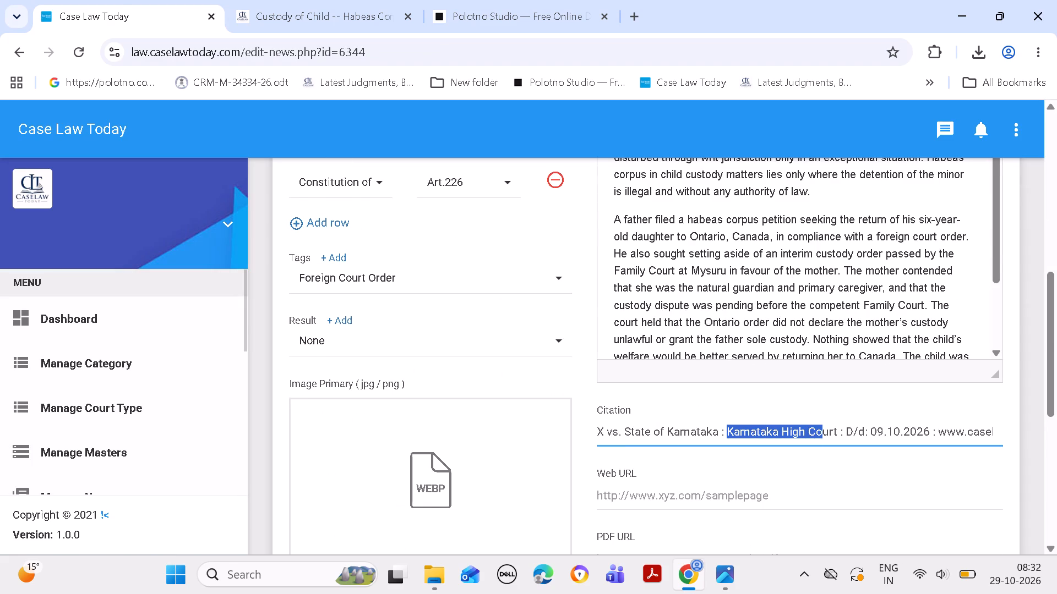
left_click_drag(822, 416, 840, 421)
key("ctrl+c")
In the Polotno post, replace the red Supreme Court label's text with the copied Karnataka High Court.
left_click(511, 14)
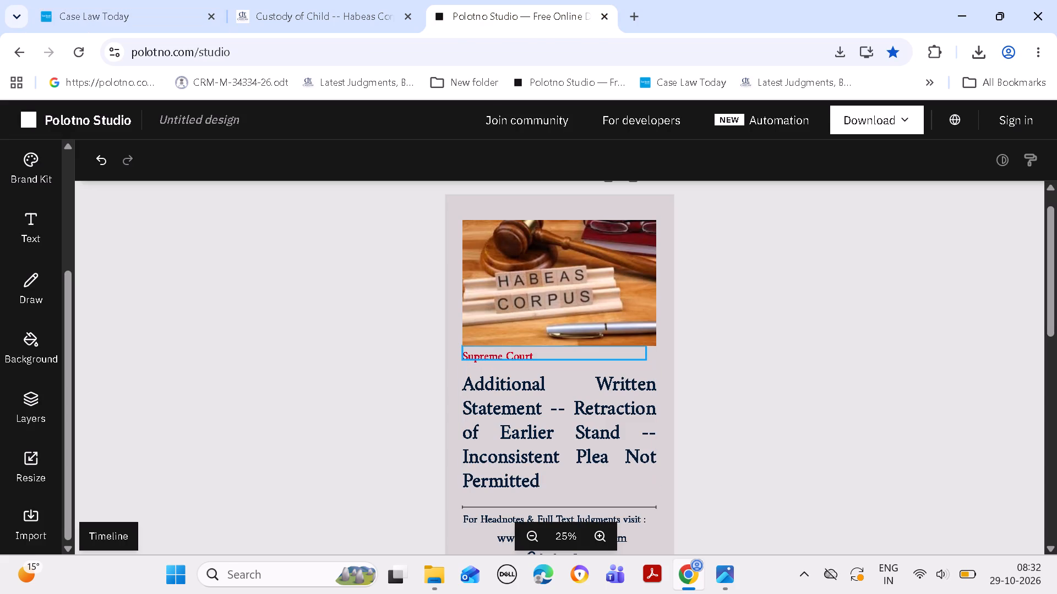
double_click(511, 353)
left_click(537, 355)
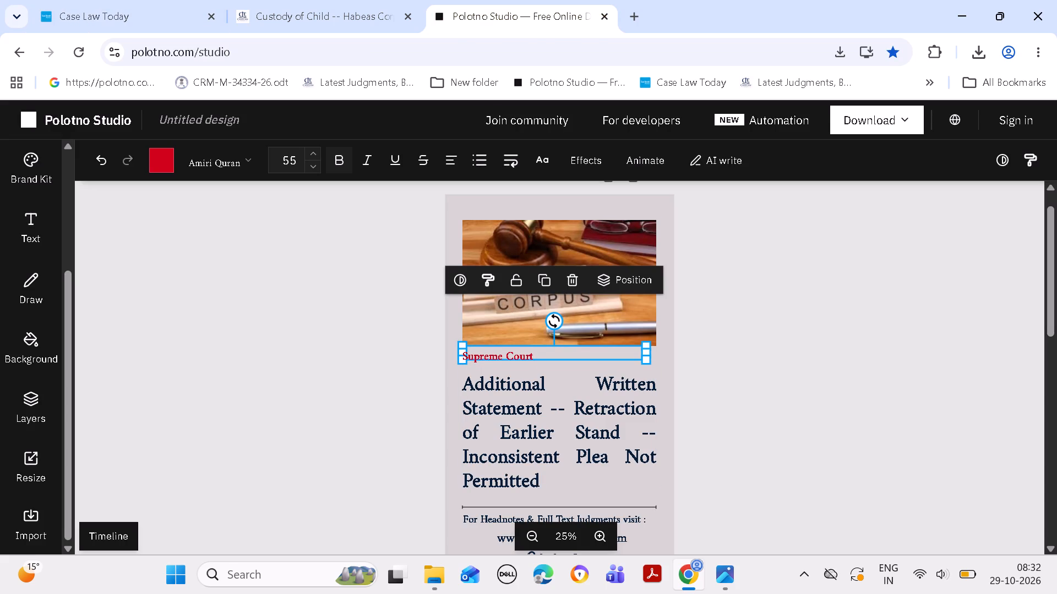
key("BackSpace")
key("BackSpace")
key("BackSpace")
key("BackSpace")
key("BackSpace")
key("BackSpace")
key("BackSpace")
key("BackSpace")
key("BackSpace")
key("BackSpace")
key("BackSpace")
key("BackSpace")
key("BackSpace")
key("BackSpace")
key("BackSpace")
key("BackSpace")
key("BackSpace")
key("BackSpace")
key("BackSpace")
key("BackSpace")
key("ctrl+v")
left_click(725, 345)
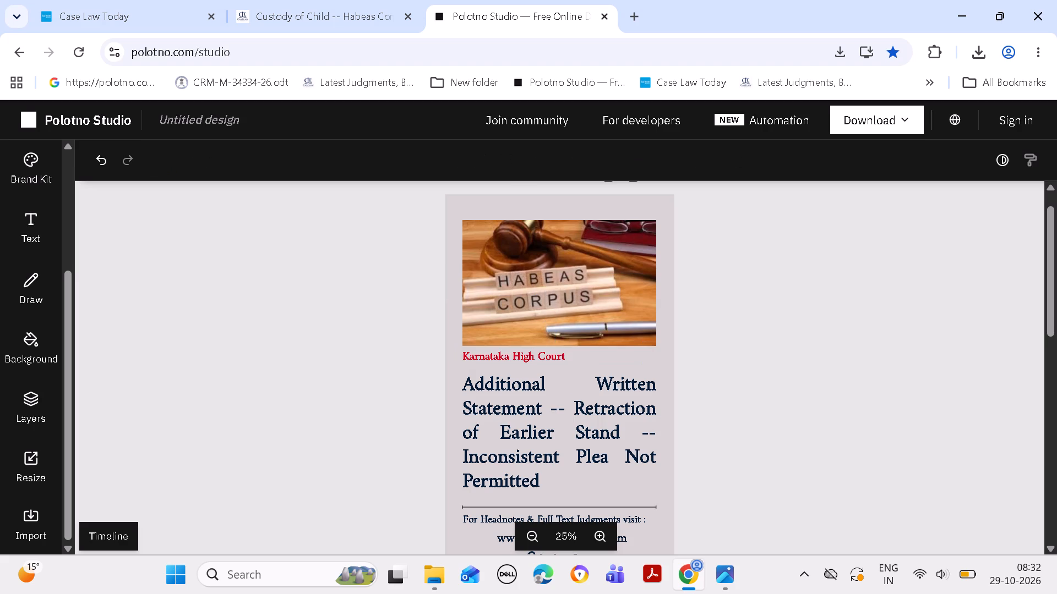
left_click(548, 355)
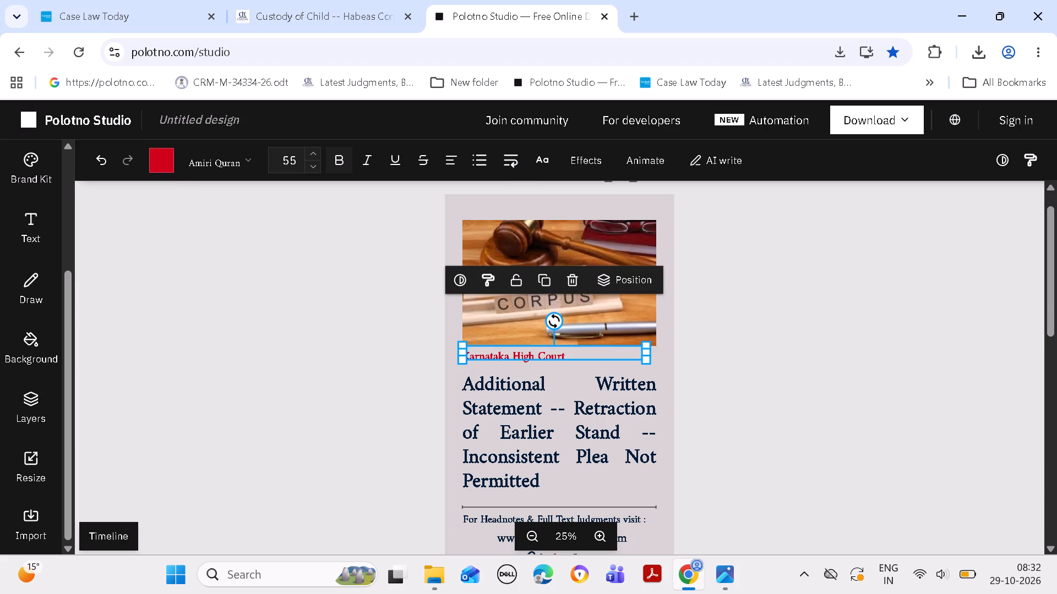
left_click(720, 315)
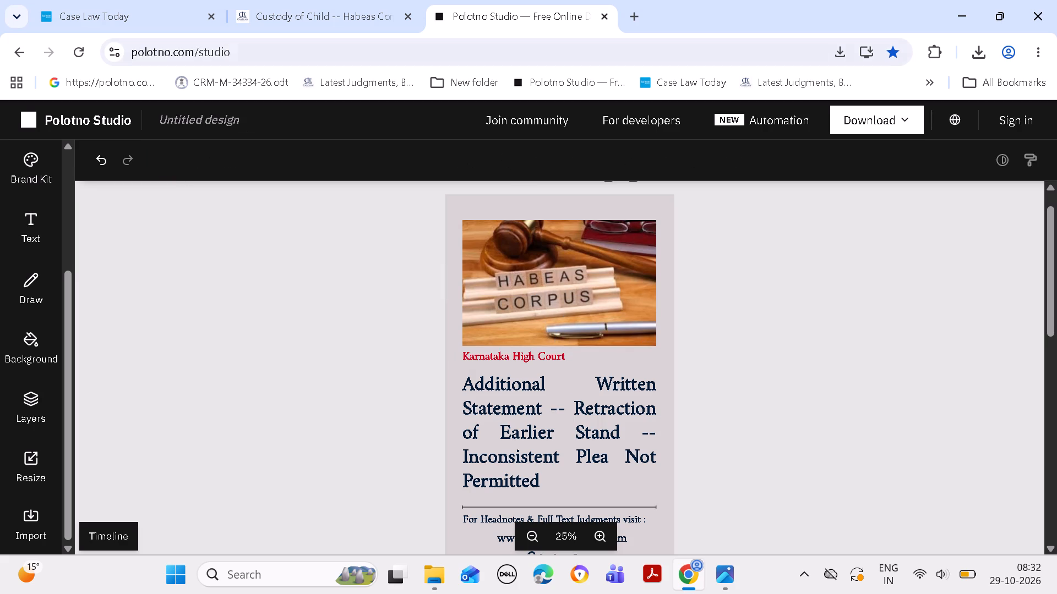
Copy the entire Law Point text of news item 6344 in Case Law Today.
left_click(118, 5)
scroll(566, 285, "up", 2)
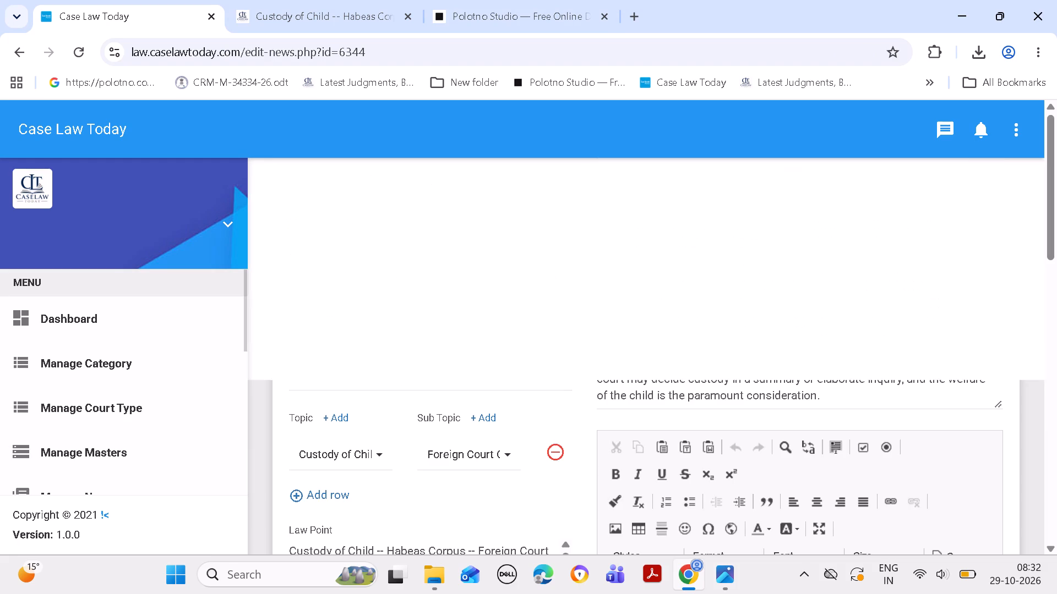
left_click_drag(1050, 219, 1056, 284)
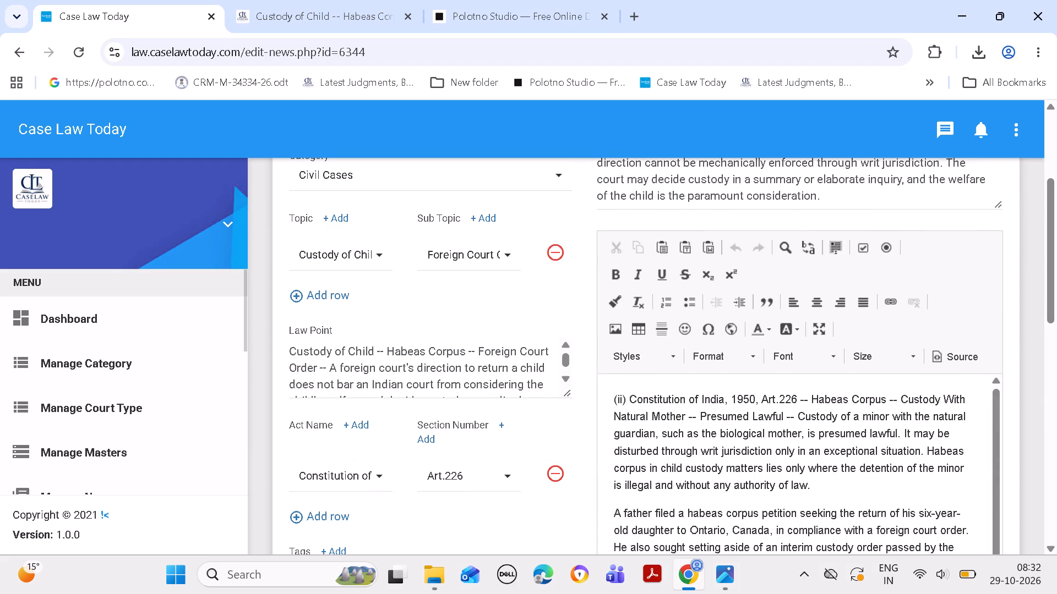
left_click(292, 345)
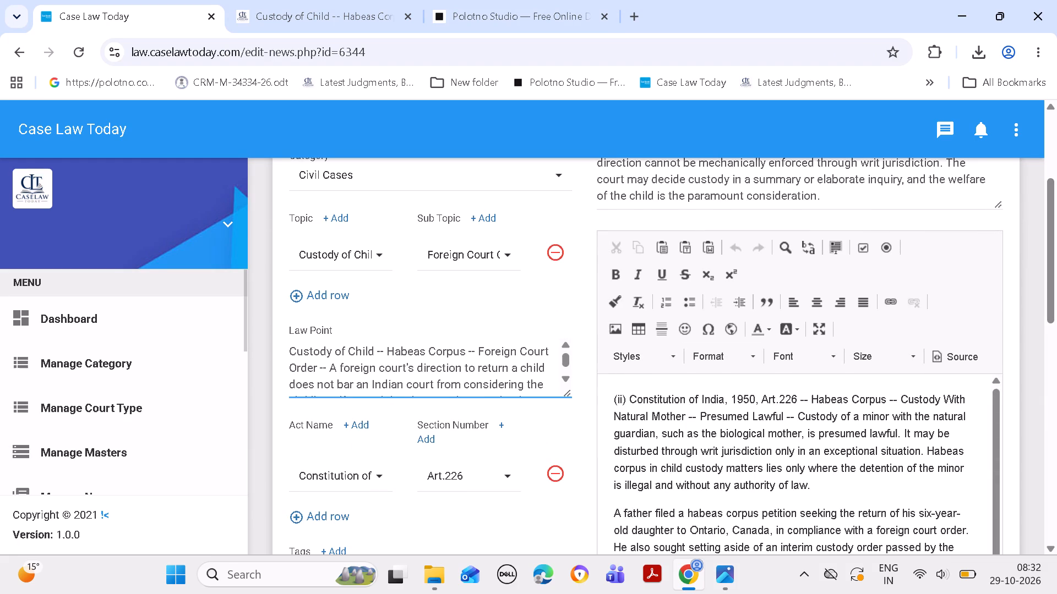
key("ctrl+a")
key("ctrl+c")
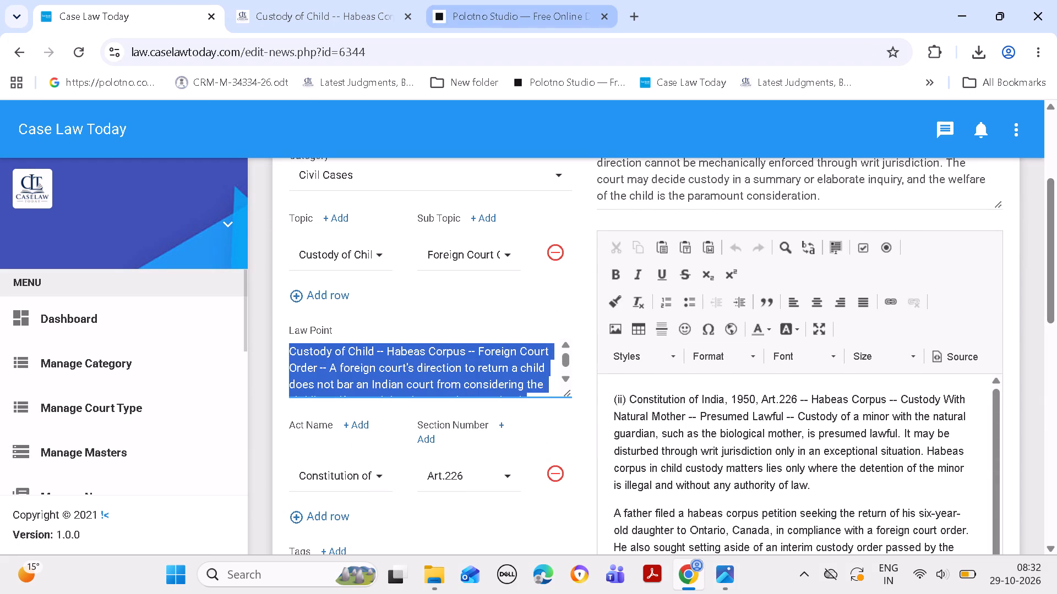
In the Polotno post, replace the Additional Written Statement headline with the copied Custody of Child law point.
left_click(500, 9)
double_click(560, 416)
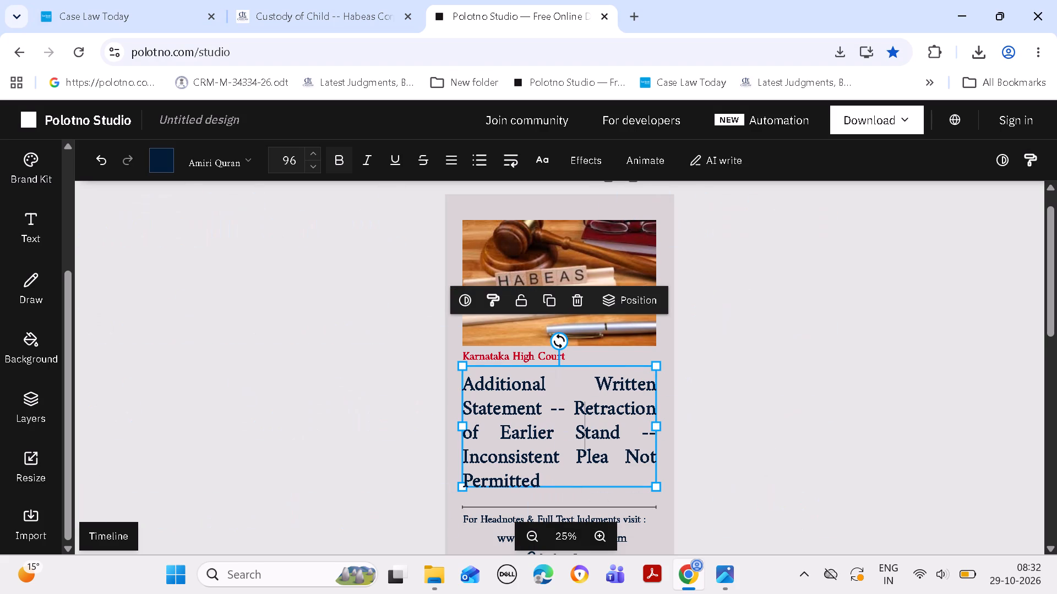
key("ctrl+a")
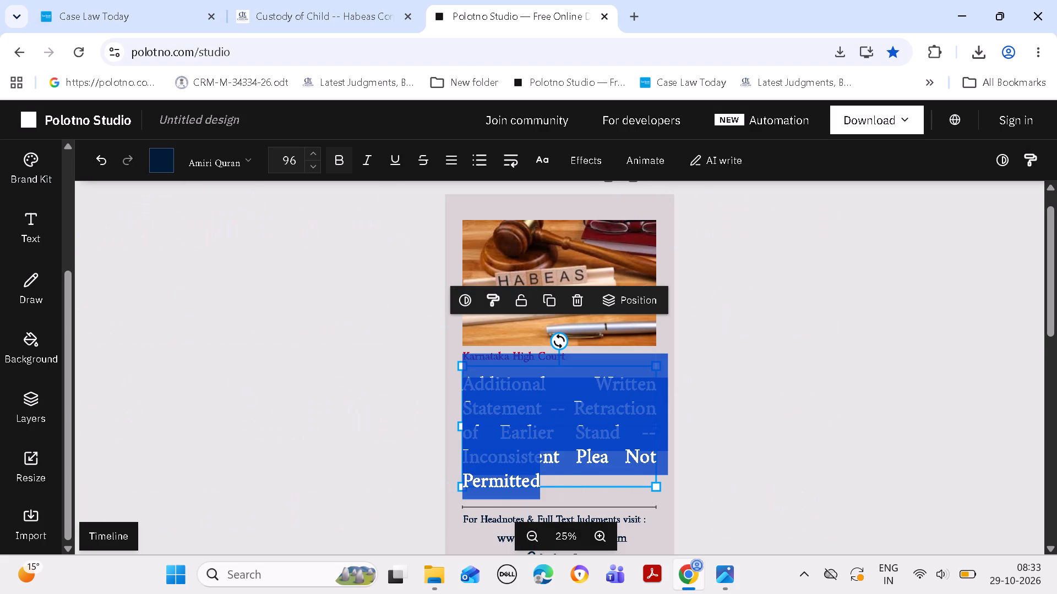
key("ctrl+v")
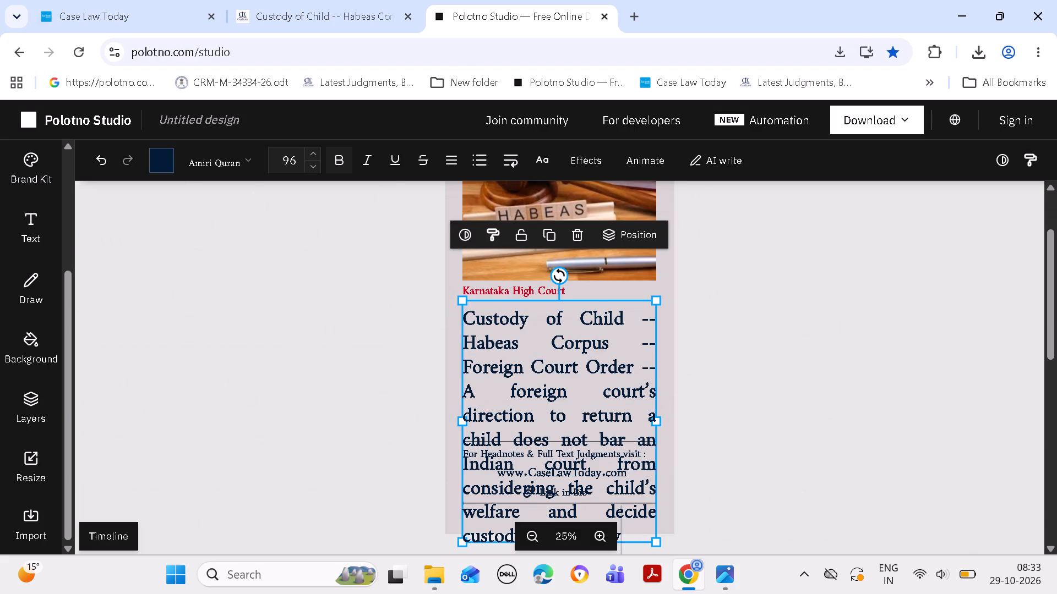
Reduce the headline's font size to 67 so it fits above the divider line.
triple_click(314, 167)
triple_click(314, 167)
triple_click(314, 165)
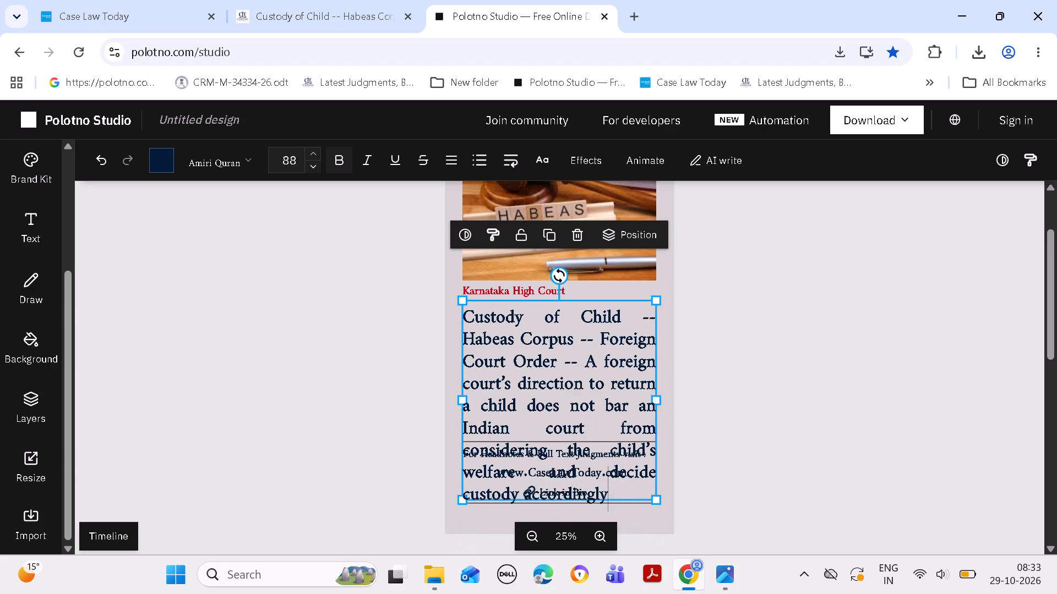
triple_click(314, 165)
left_click(314, 165)
triple_click(314, 165)
triple_click(314, 165)
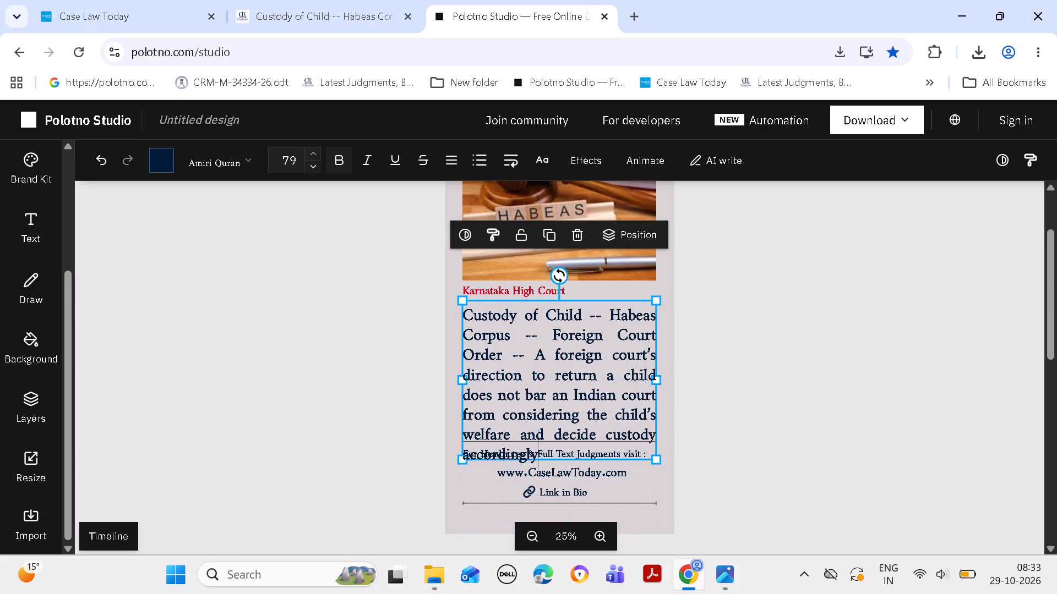
triple_click(314, 165)
left_click(314, 167)
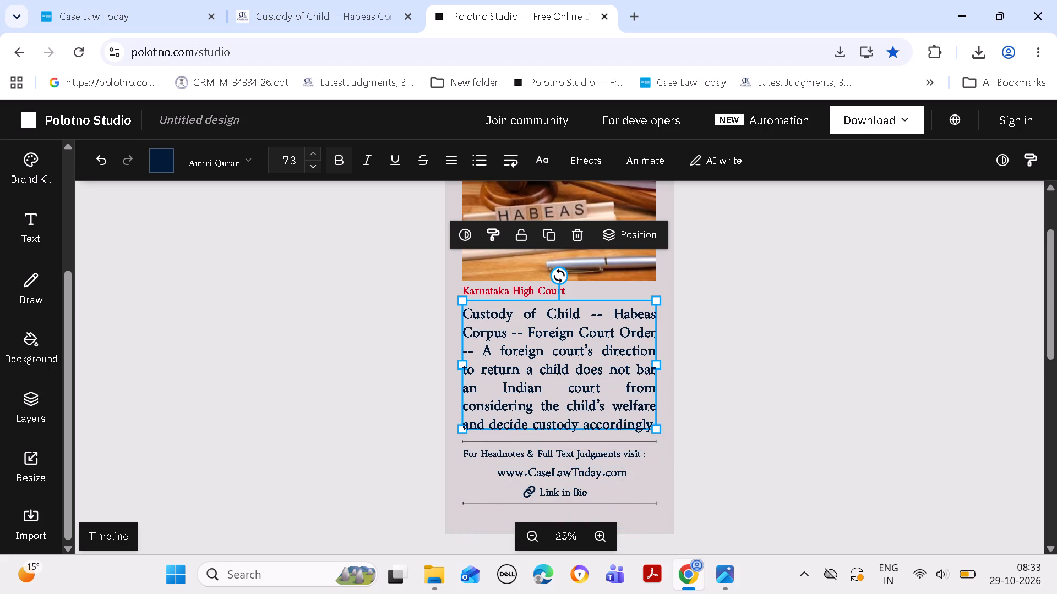
left_click(314, 167)
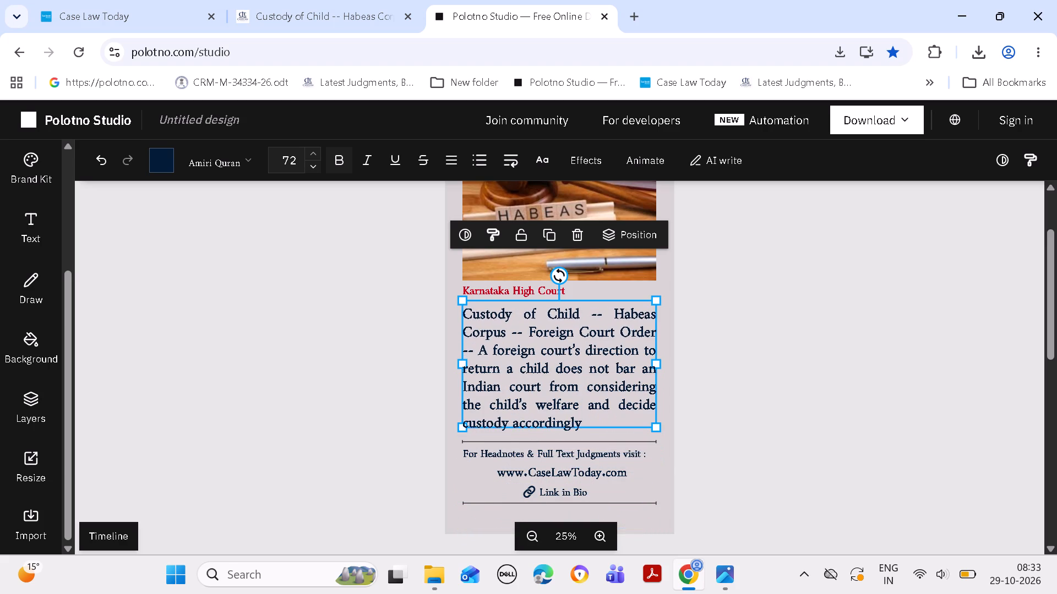
left_click(314, 167)
left_click(314, 167)
left_click(314, 167)
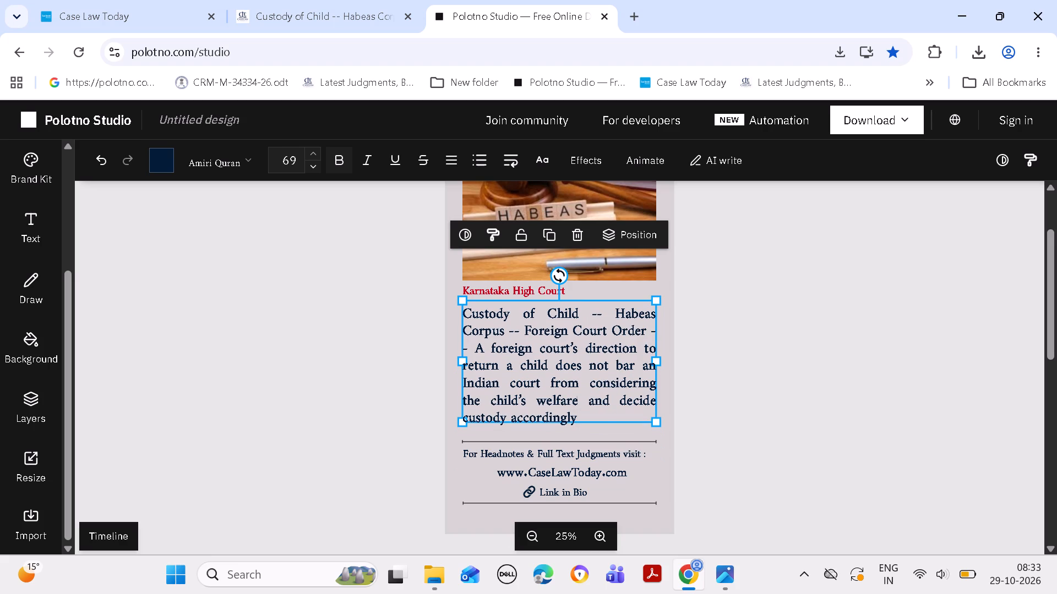
left_click(314, 167)
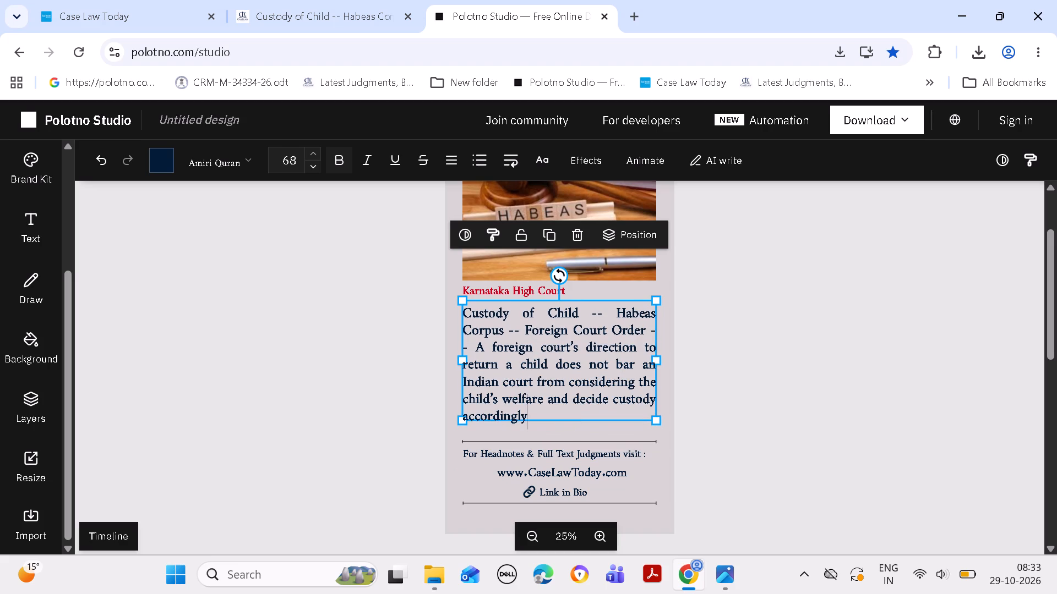
left_click(314, 168)
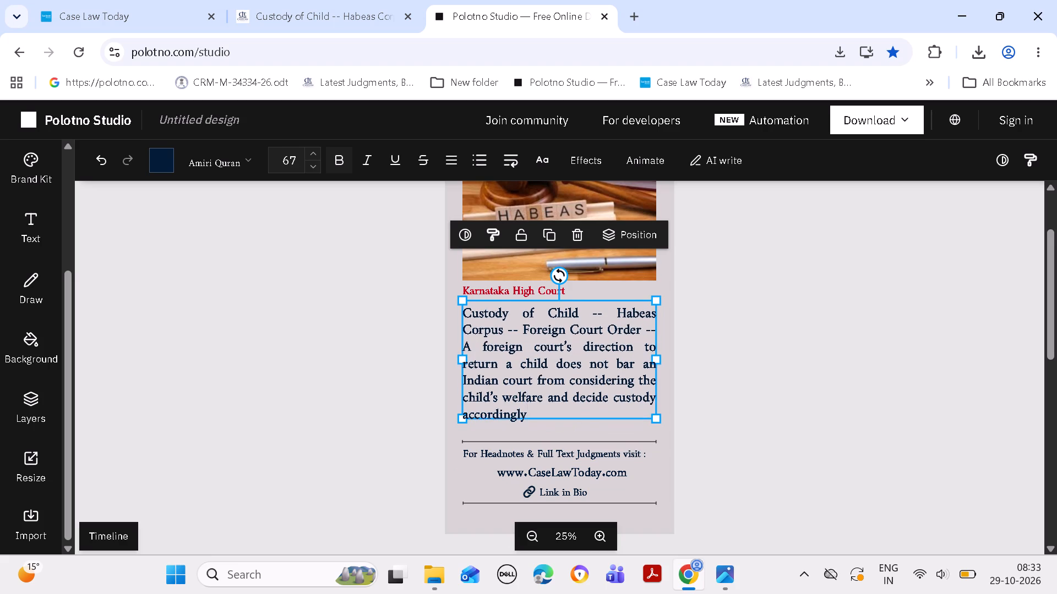
left_click(767, 356)
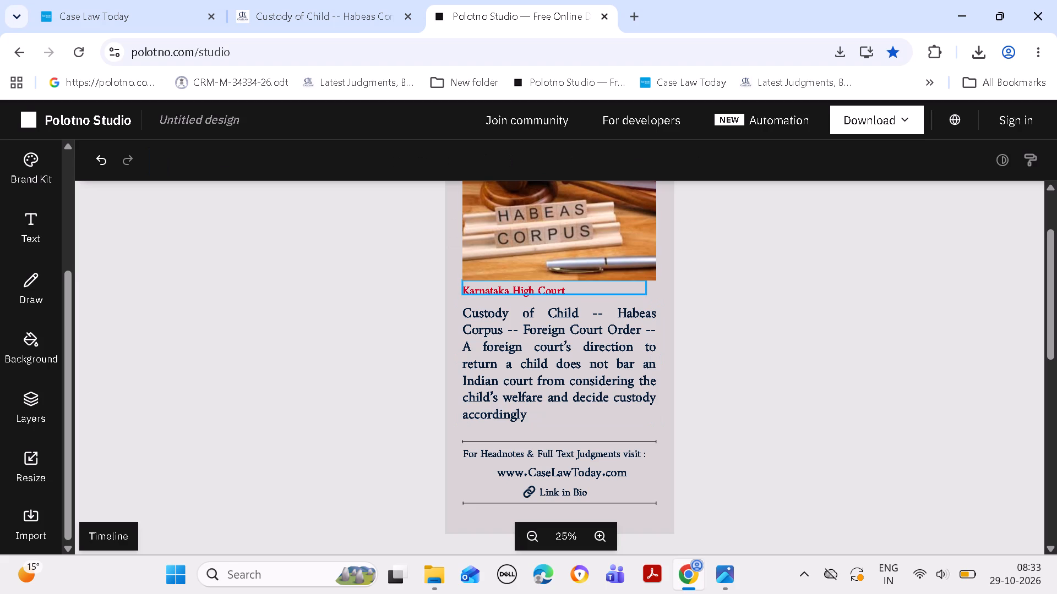
Set the red Karnataka High Court label's font size to 54.
left_click(535, 284)
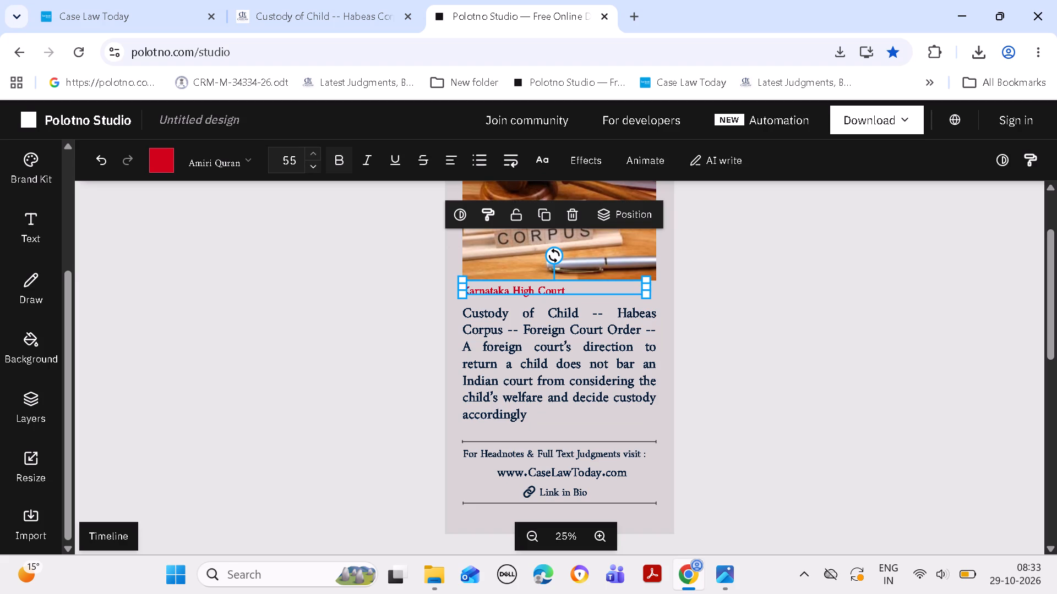
left_click(312, 166)
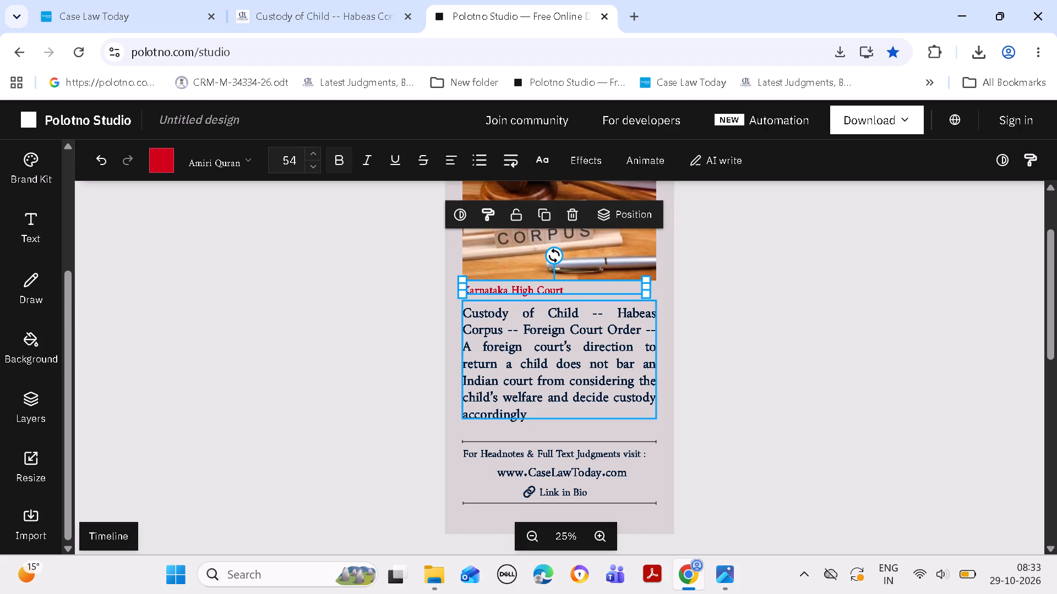
left_click(841, 317)
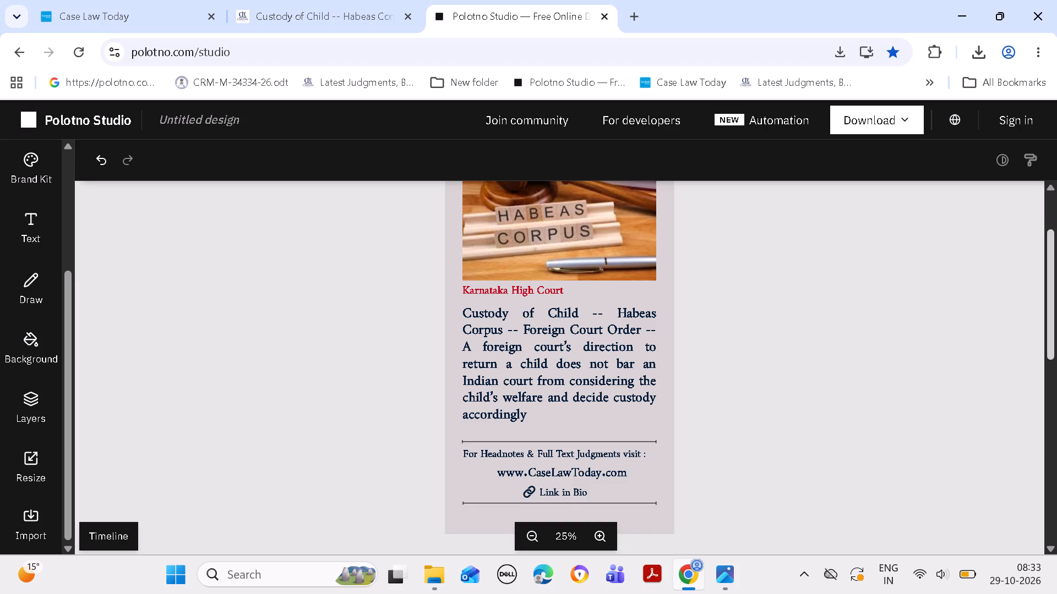
Crop a thin strip off the bottom of the Habeas Corpus image and move the image up slightly.
left_click_drag(1053, 327, 1056, 289)
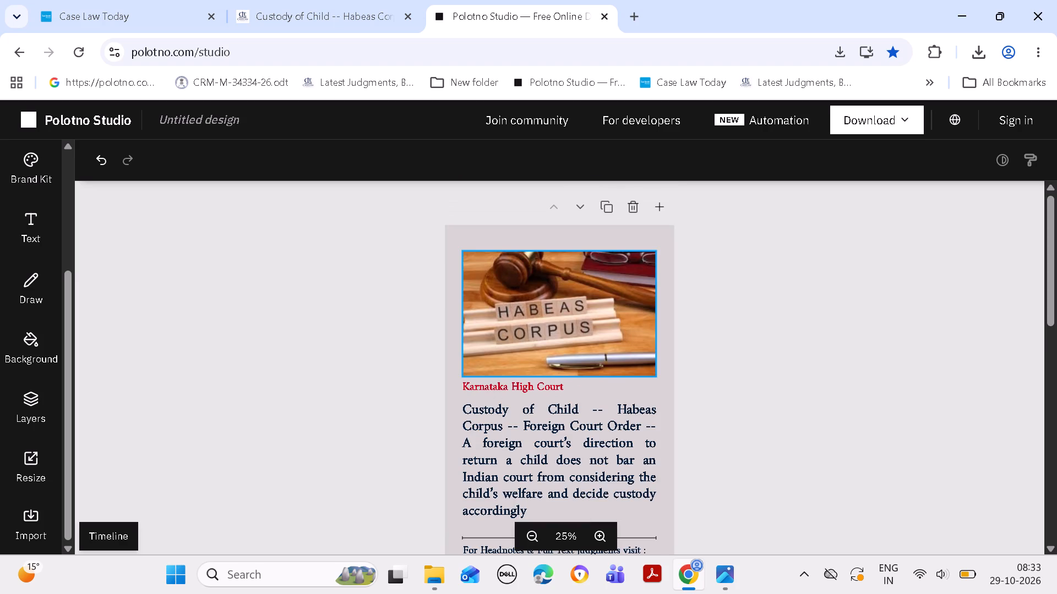
left_click_drag(544, 326, 546, 321)
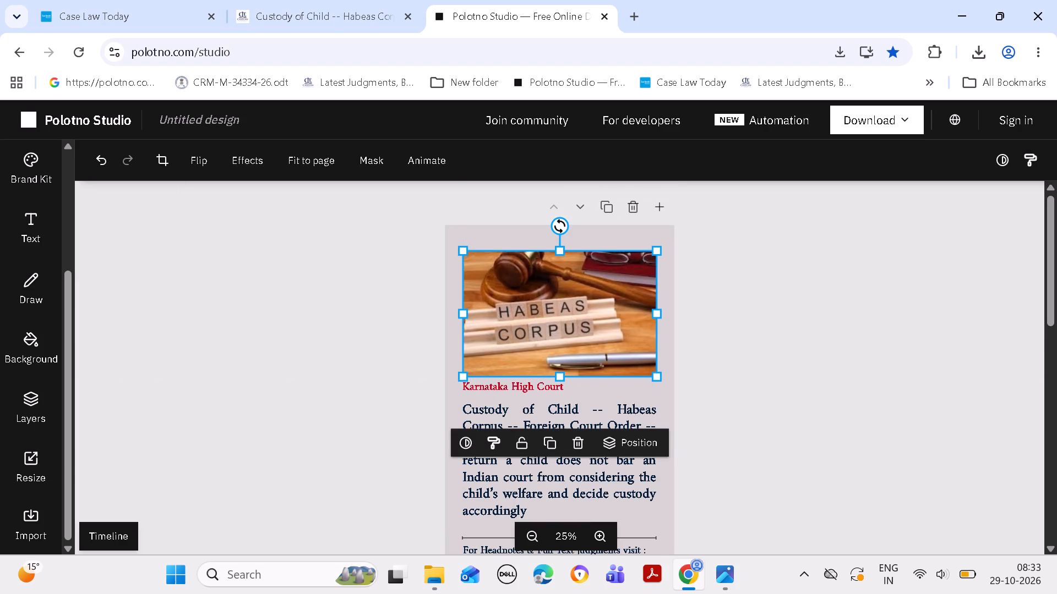
double_click(557, 328)
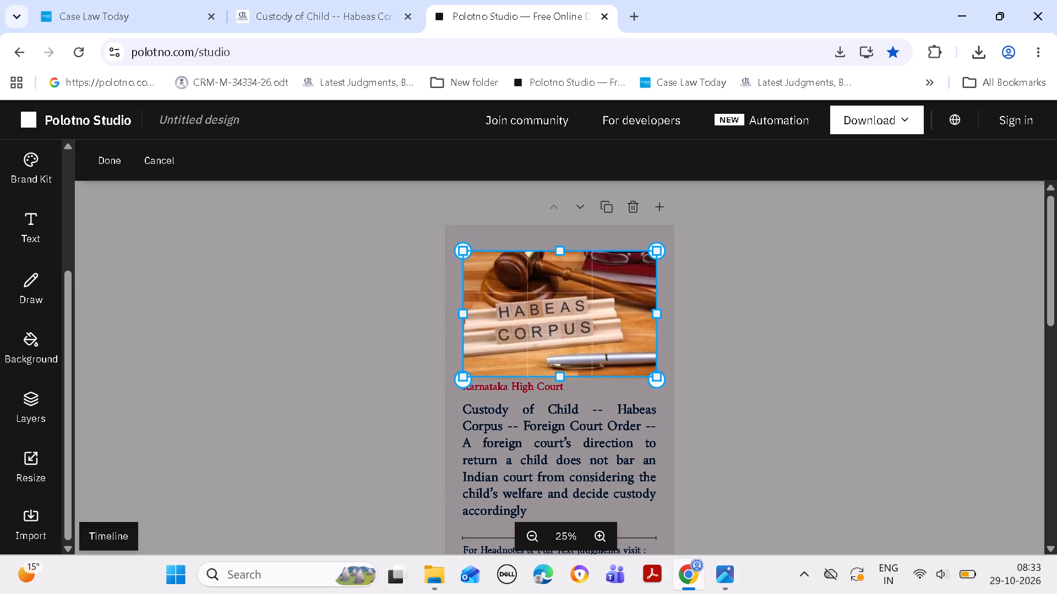
left_click_drag(562, 375, 562, 371)
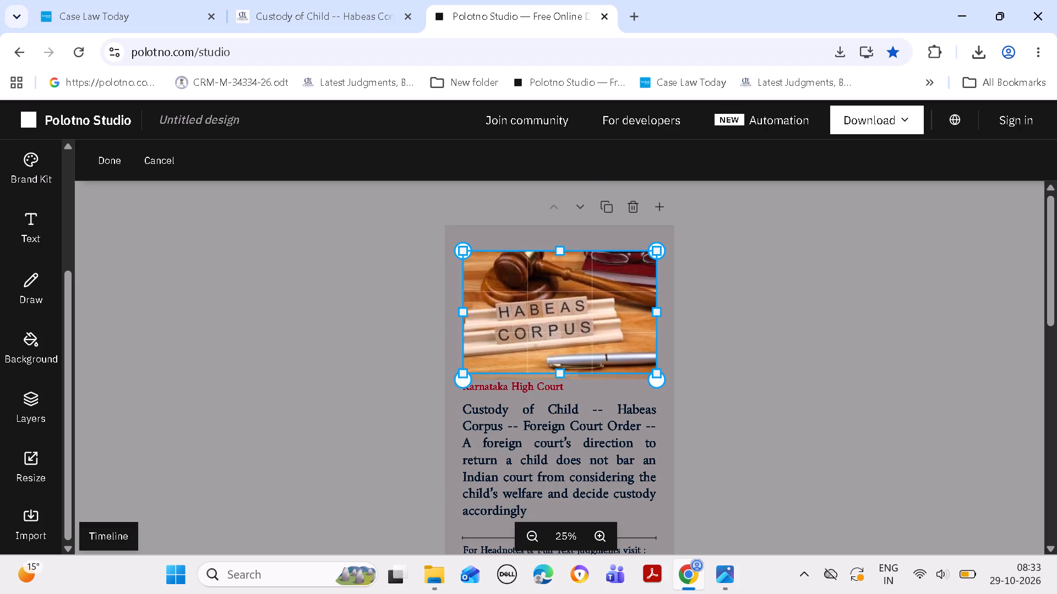
left_click_drag(562, 371, 562, 368)
double_click(905, 345)
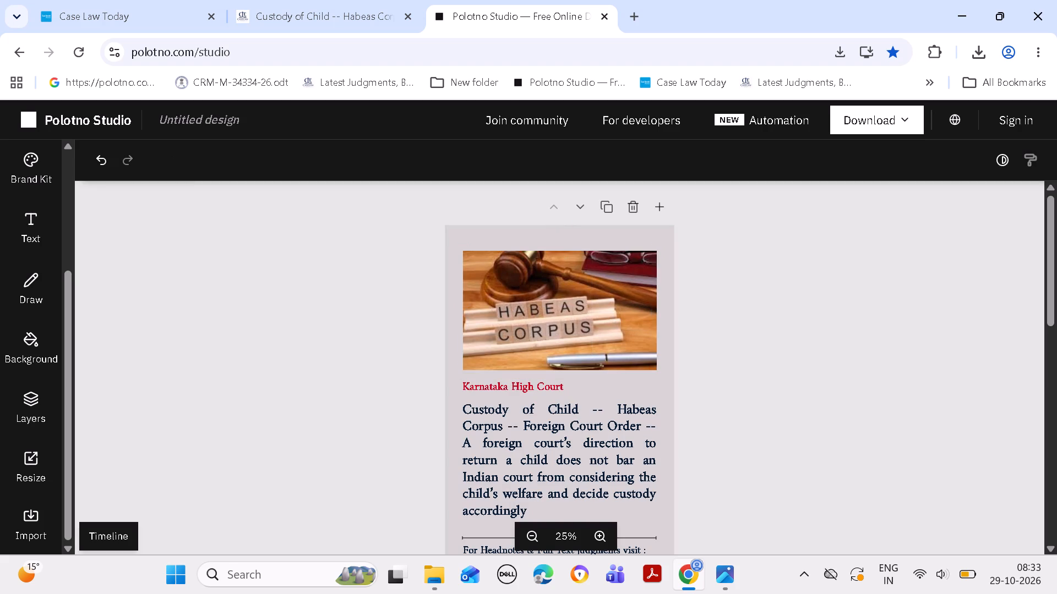
left_click_drag(551, 328, 551, 321)
double_click(865, 322)
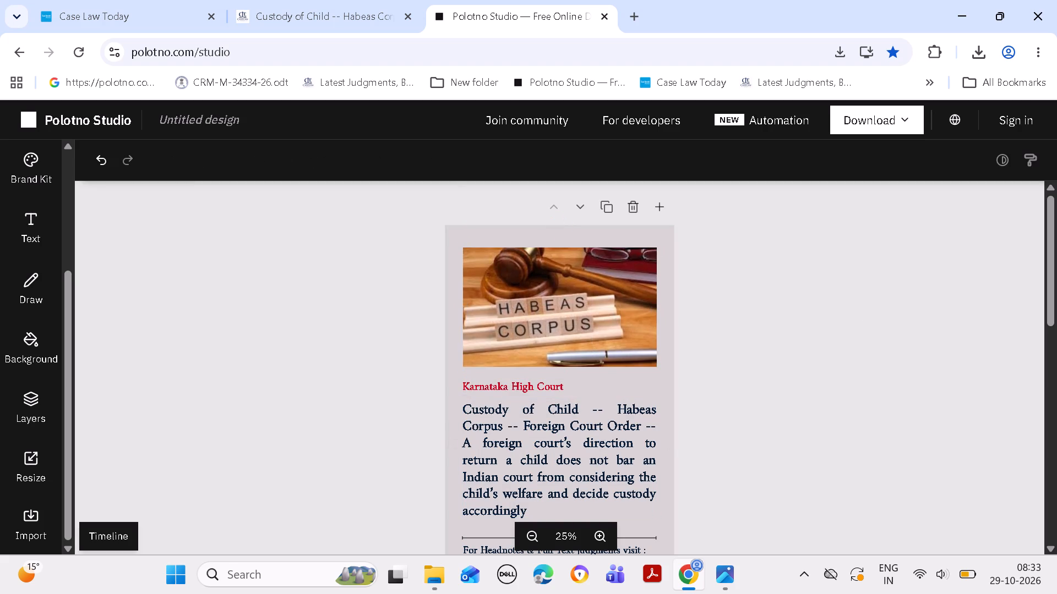
Move the Karnataka High Court label up against the image's bottom edge and the headline up just below the label.
left_click_drag(510, 380, 510, 367)
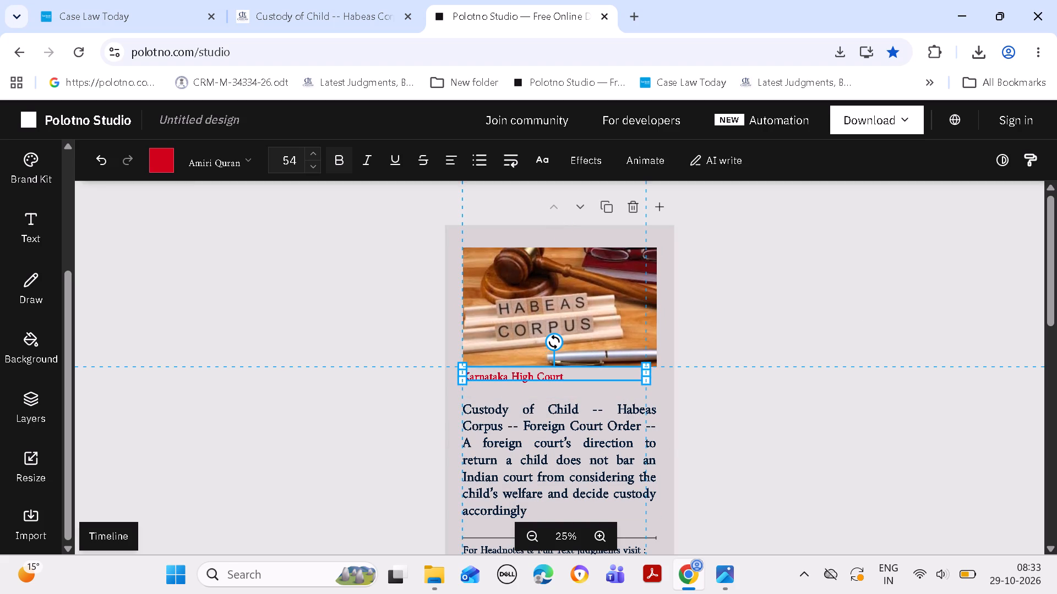
left_click_drag(510, 367, 509, 365)
left_click(802, 370)
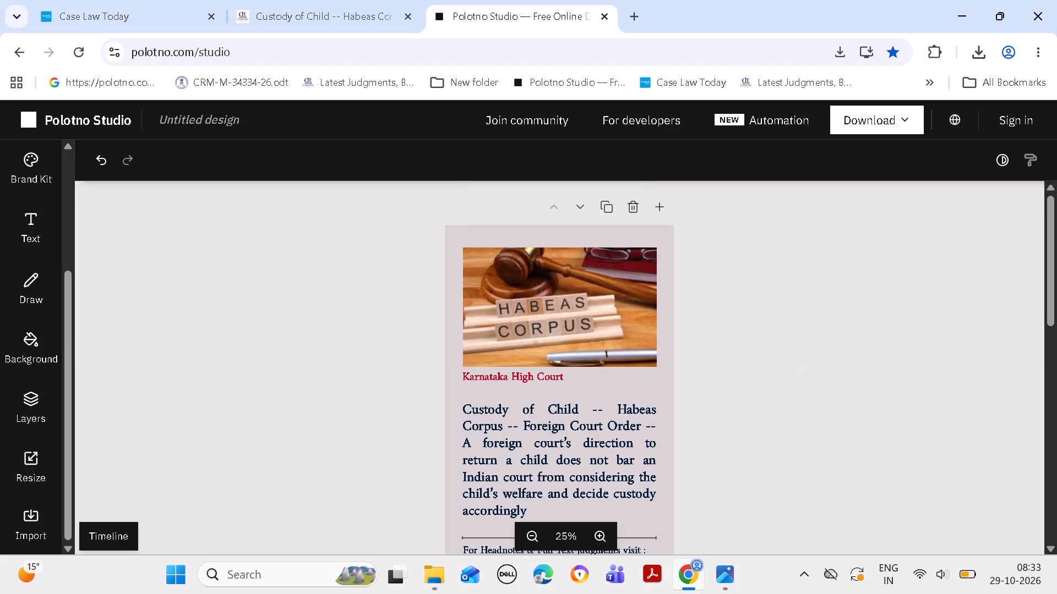
left_click_drag(579, 464, 579, 454)
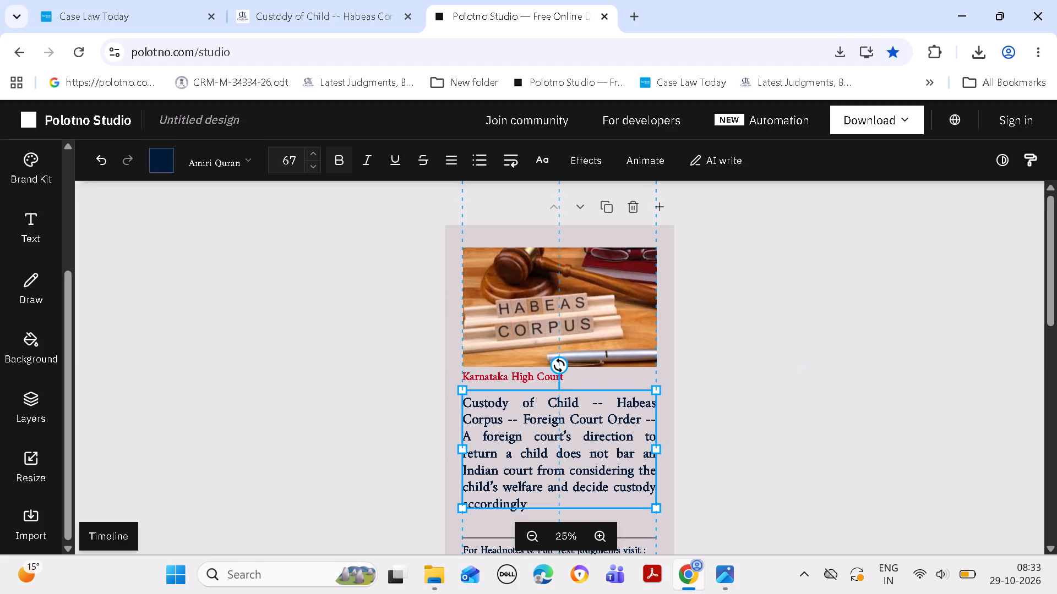
left_click_drag(579, 454, 580, 449)
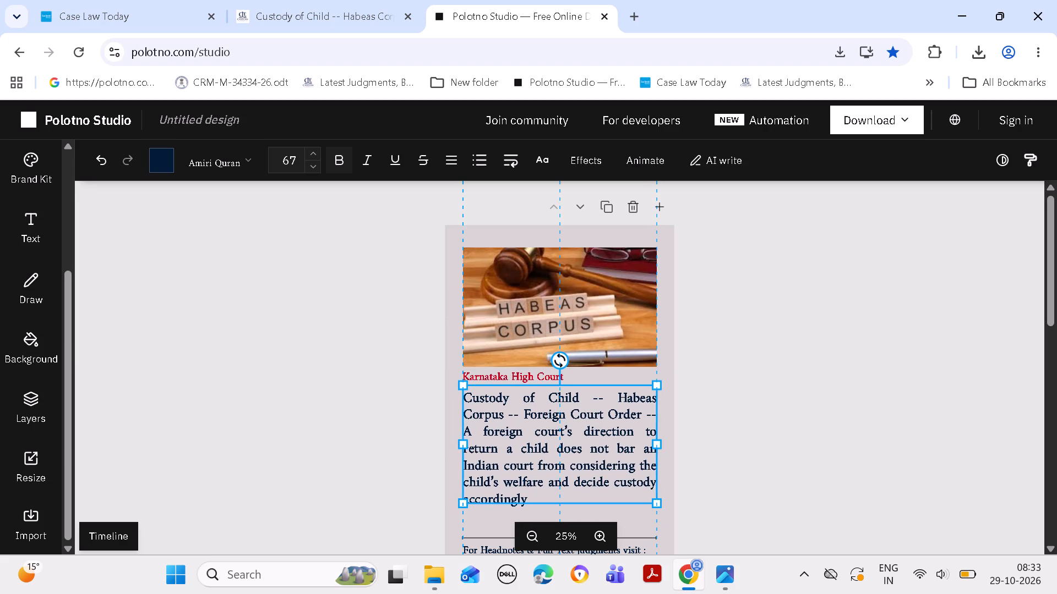
left_click_drag(580, 449, 580, 450)
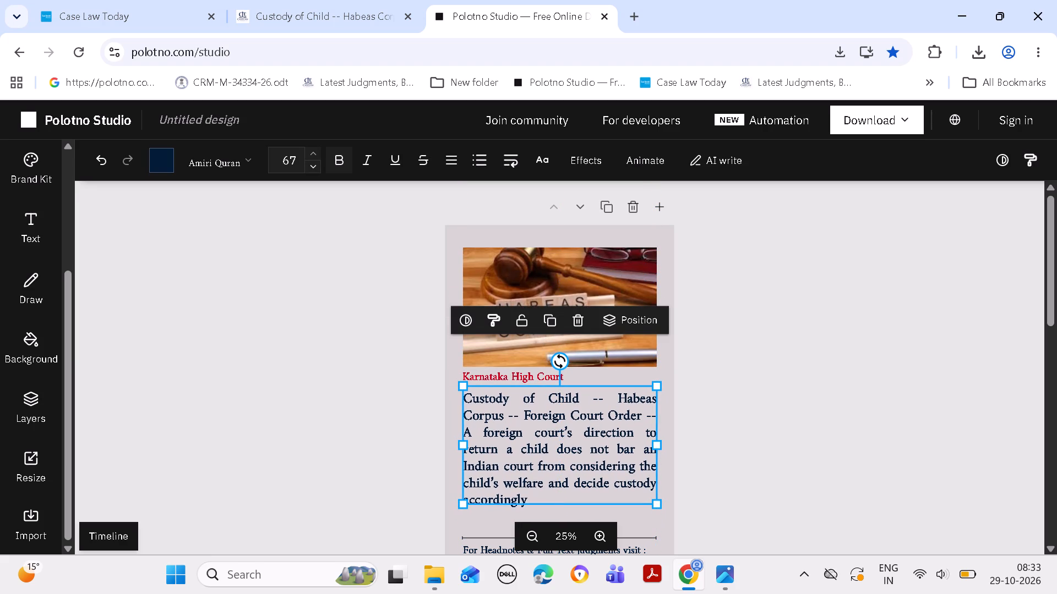
Increase the headline's font size to 74 to fill the space above the divider line.
double_click(310, 152)
left_click(310, 151)
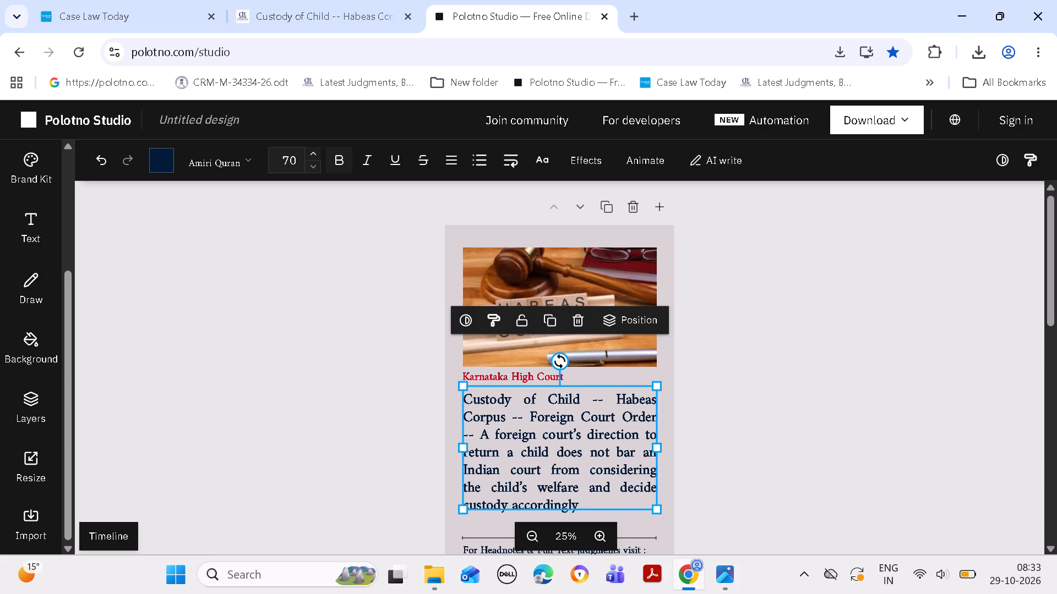
left_click(310, 151)
double_click(310, 151)
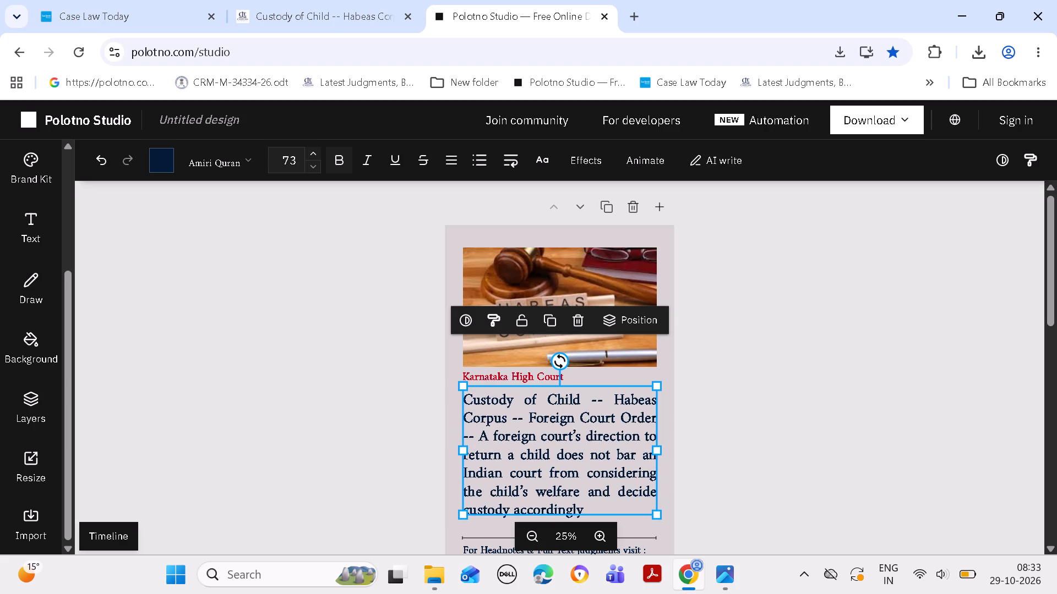
left_click(310, 151)
left_click(818, 402)
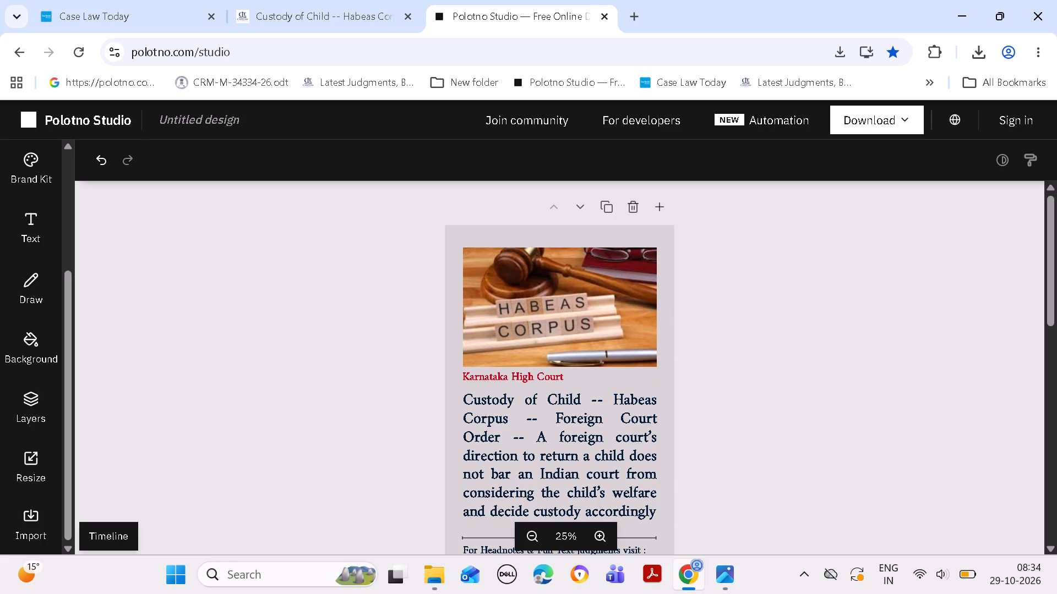
Adjust the headline text box's side edges to line up with the divider line, keeping the text in seven lines.
left_click(592, 468)
left_click(656, 449)
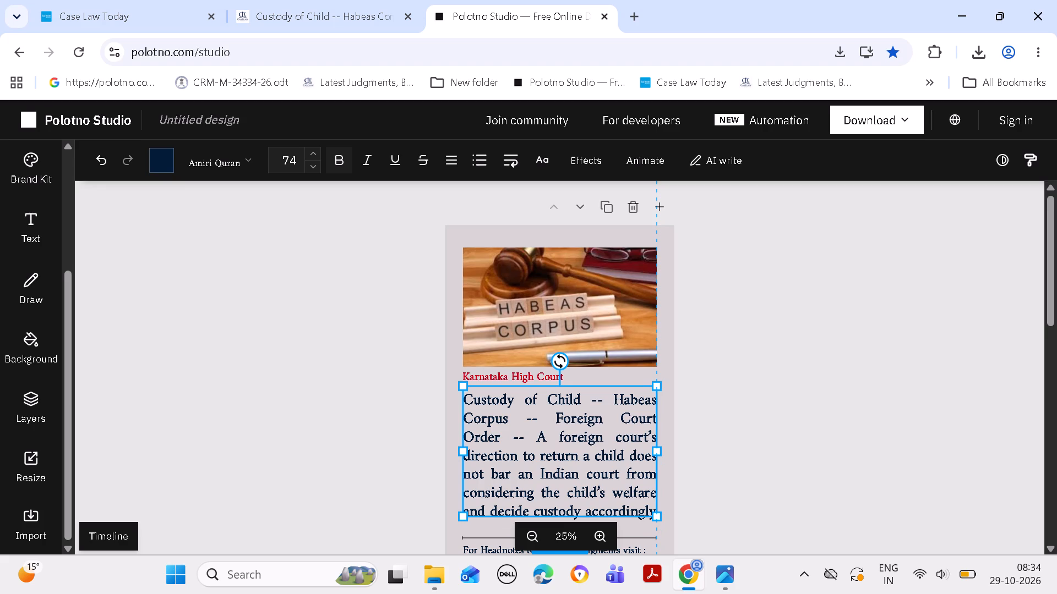
left_click(656, 449)
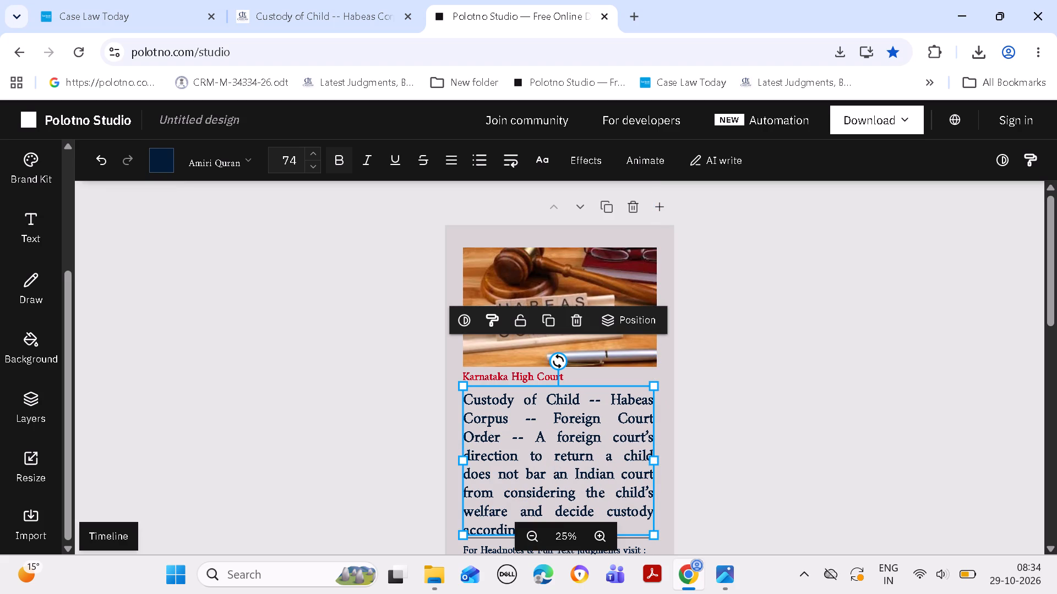
left_click_drag(654, 457, 658, 450)
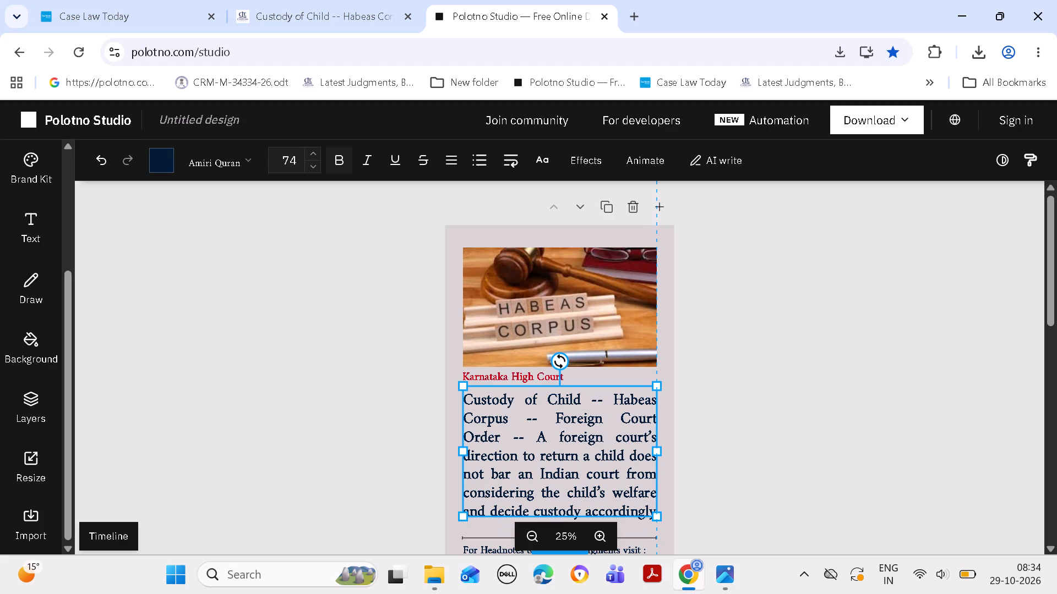
left_click_drag(658, 450, 655, 450)
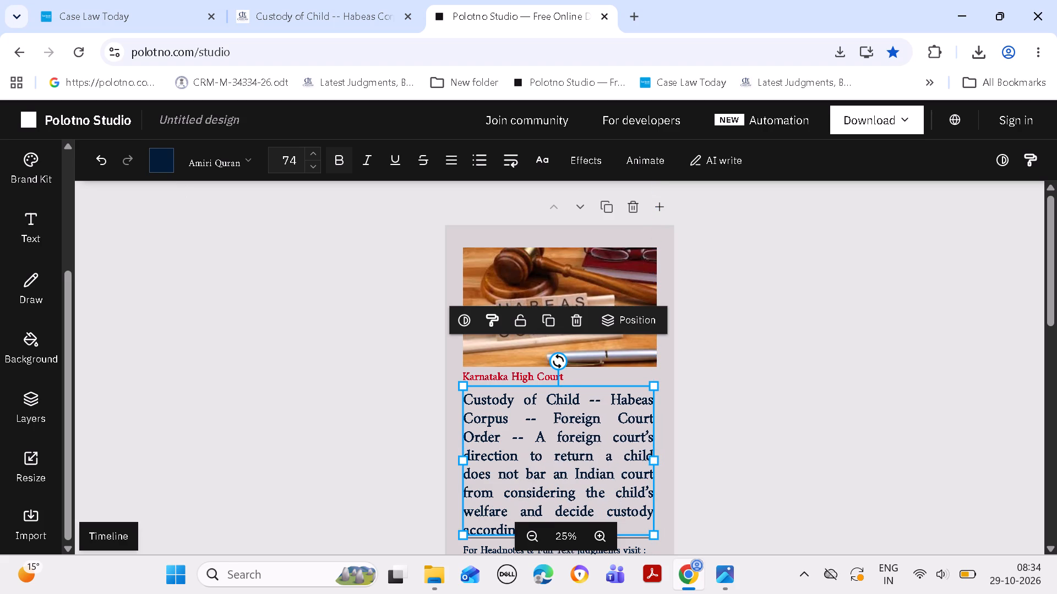
left_click(654, 458)
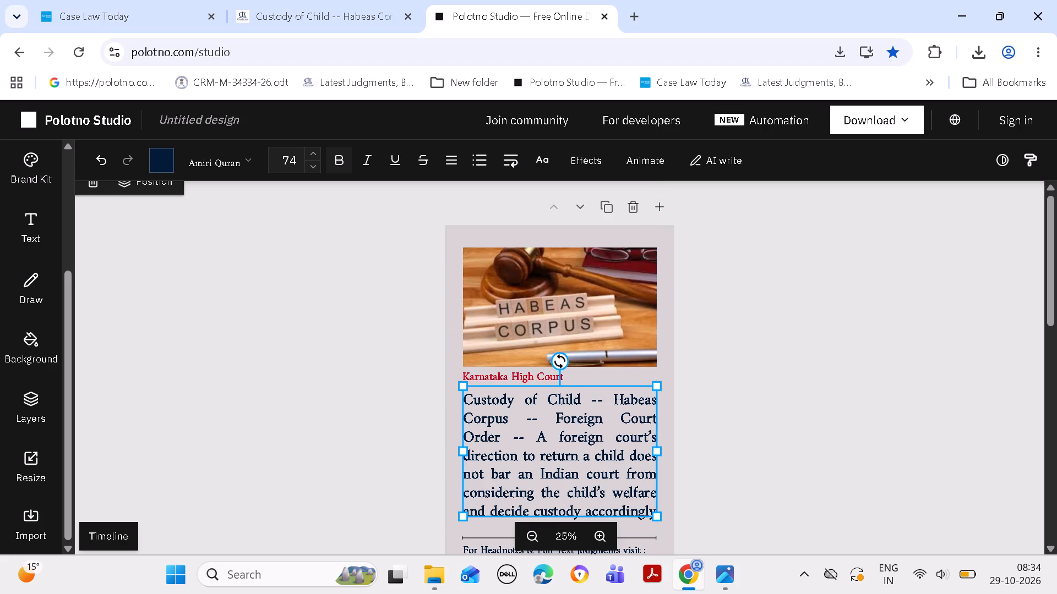
left_click(460, 449)
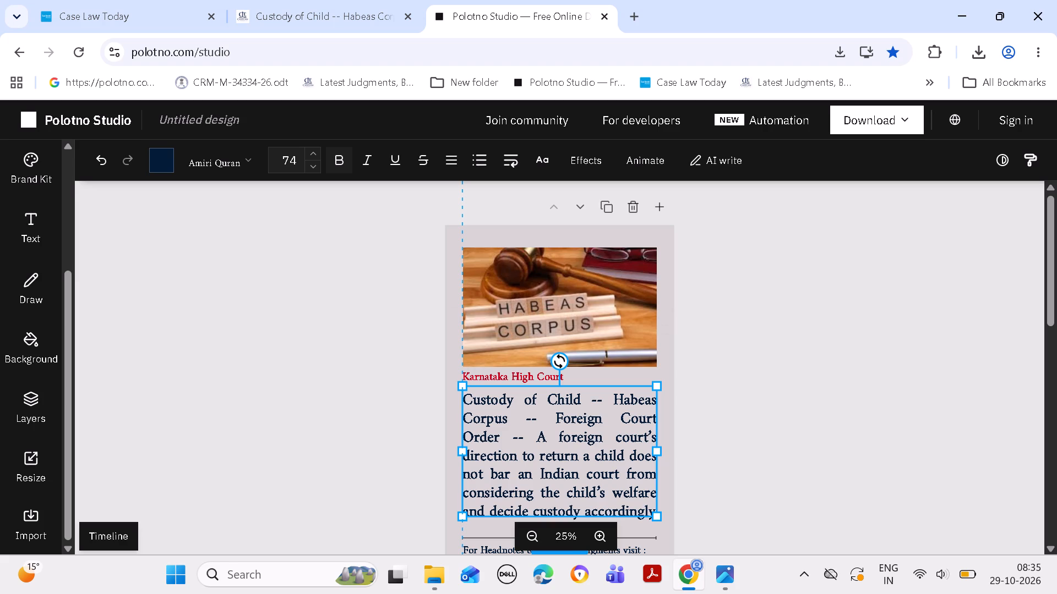
left_click(847, 367)
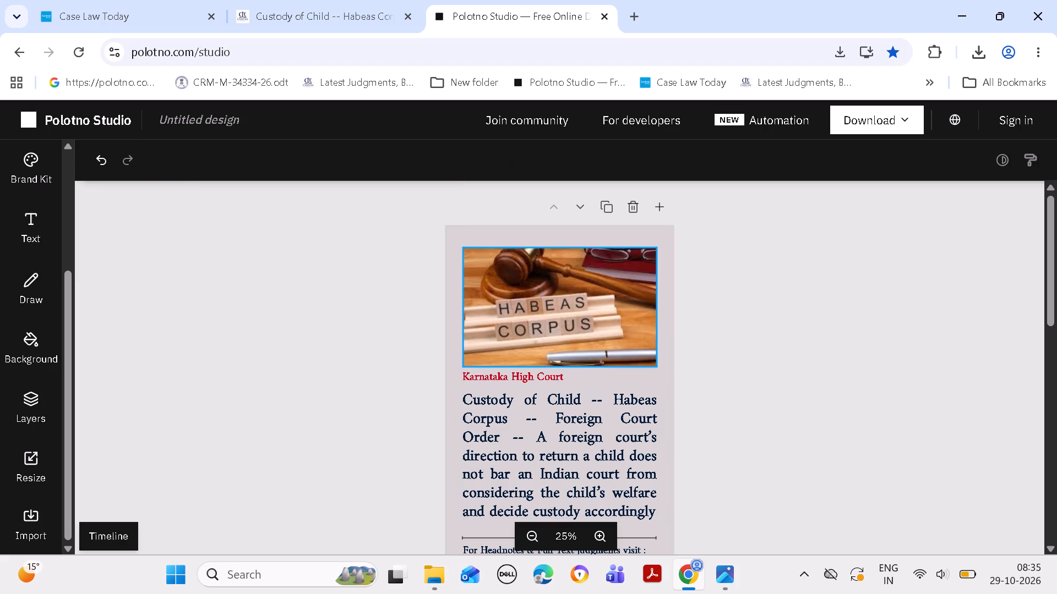
Adjust the Habeas Corpus image's side edges to line up with the headline and divider, about 922 x 568.
left_click(509, 293)
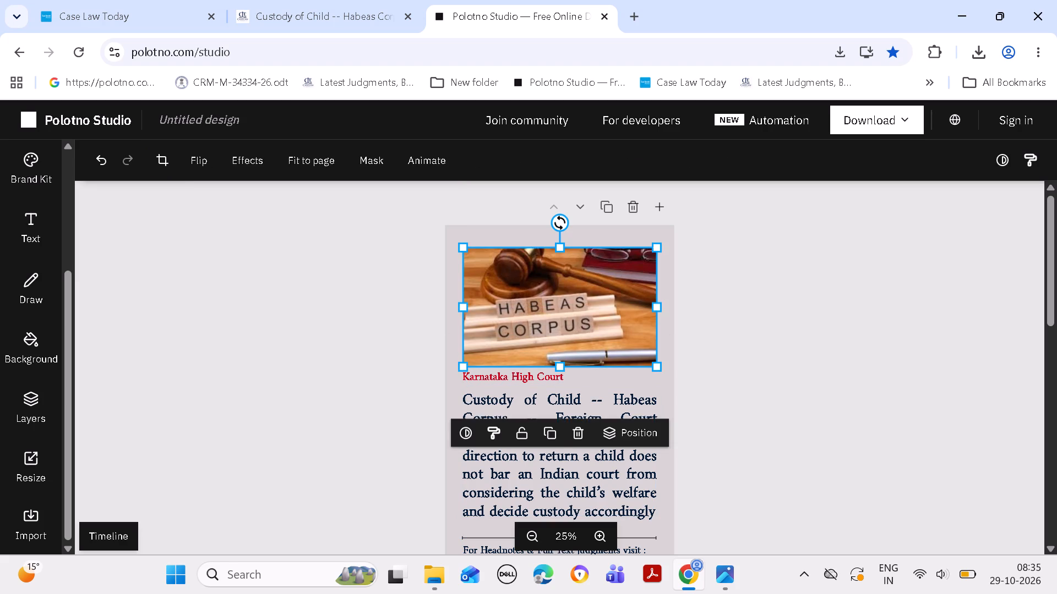
left_click(464, 307)
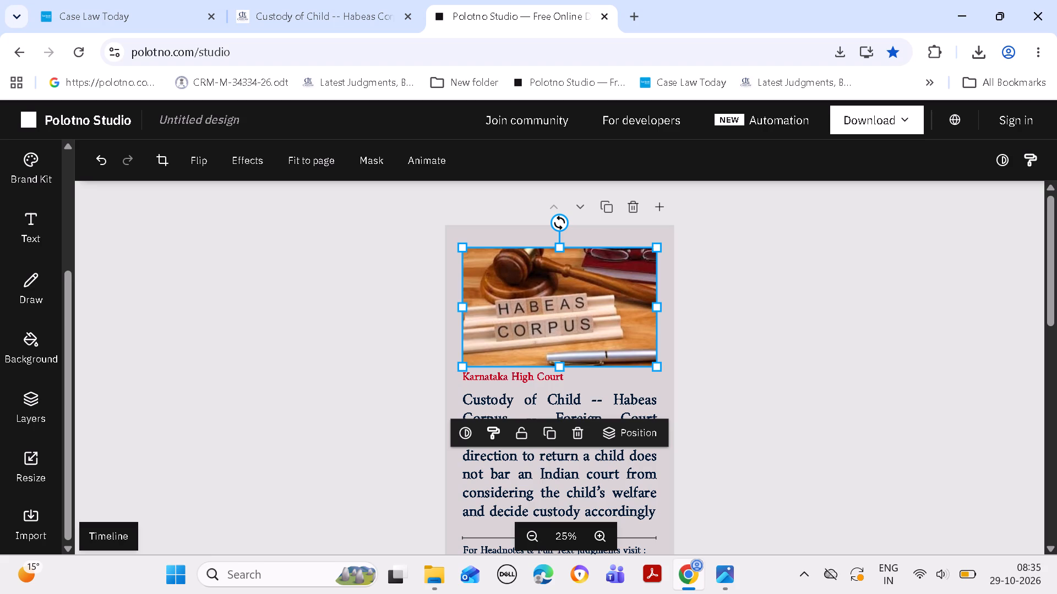
left_click(655, 304)
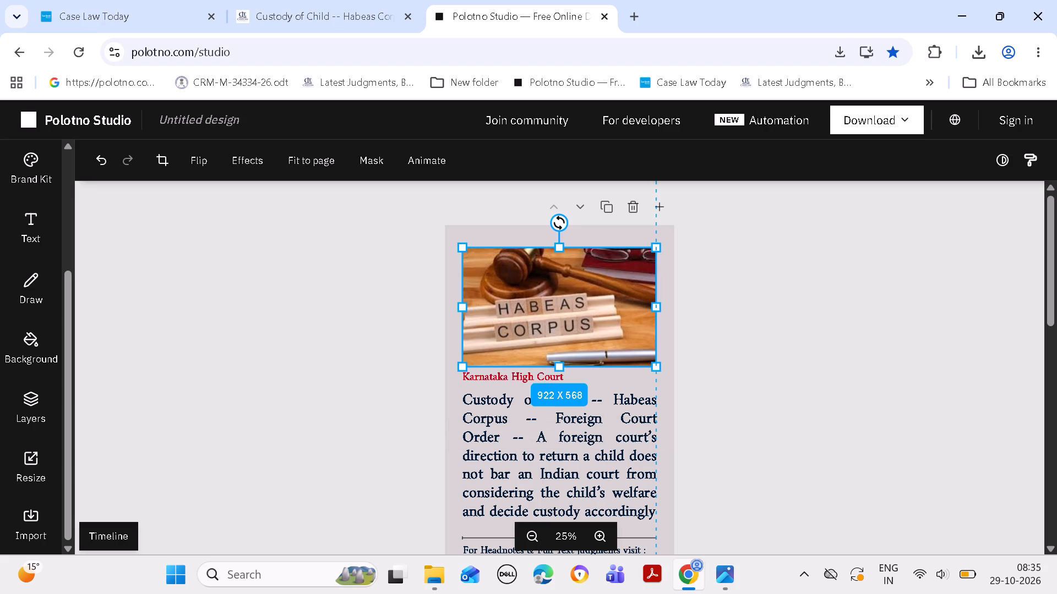
left_click(758, 406)
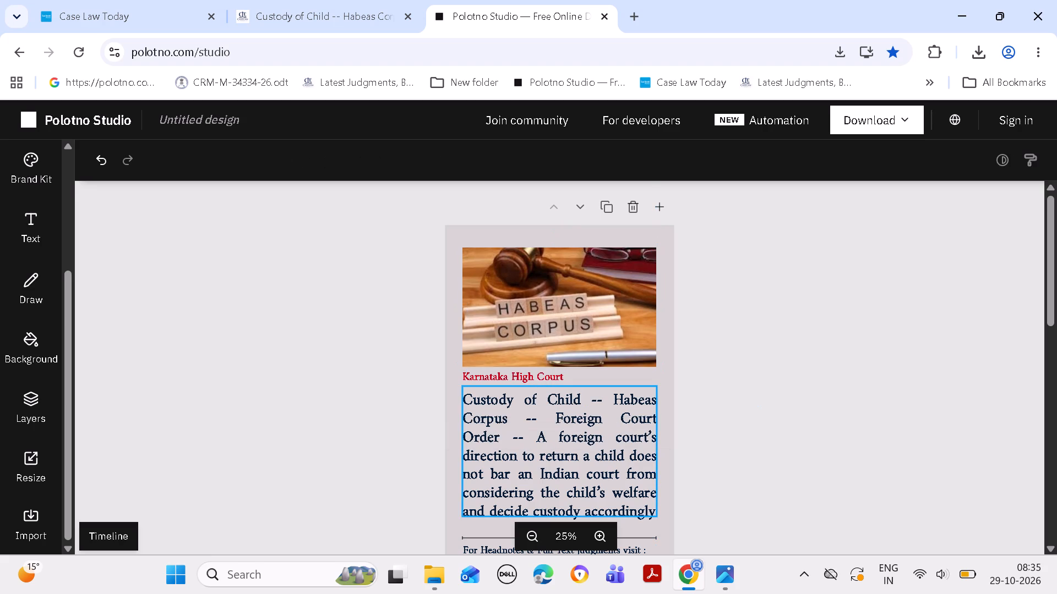
Narrow the headline text box slightly so its trailing edge matches the image's edge.
left_click(640, 454)
left_click(655, 448)
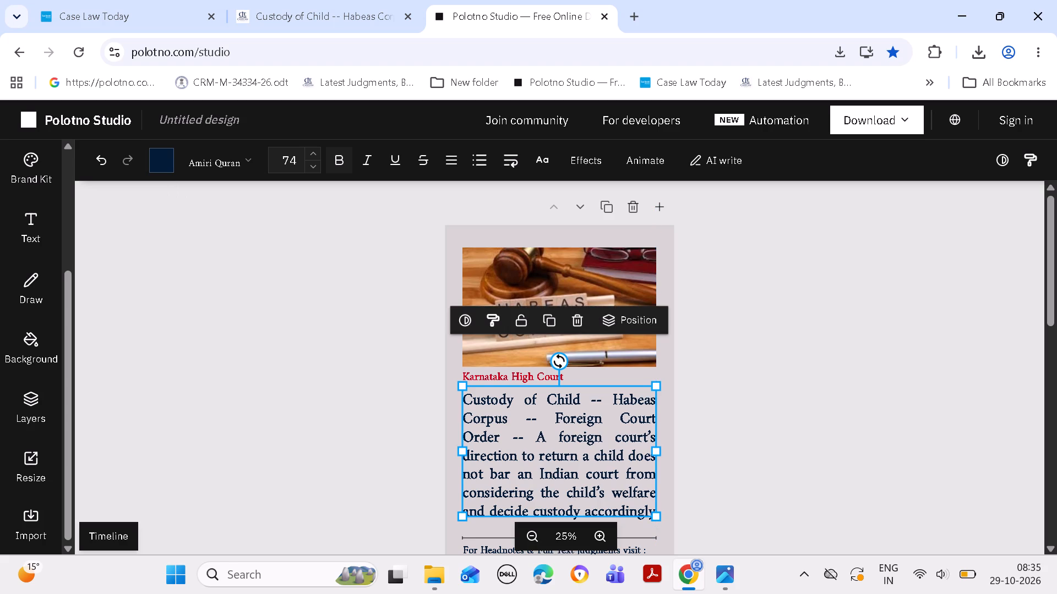
left_click(765, 419)
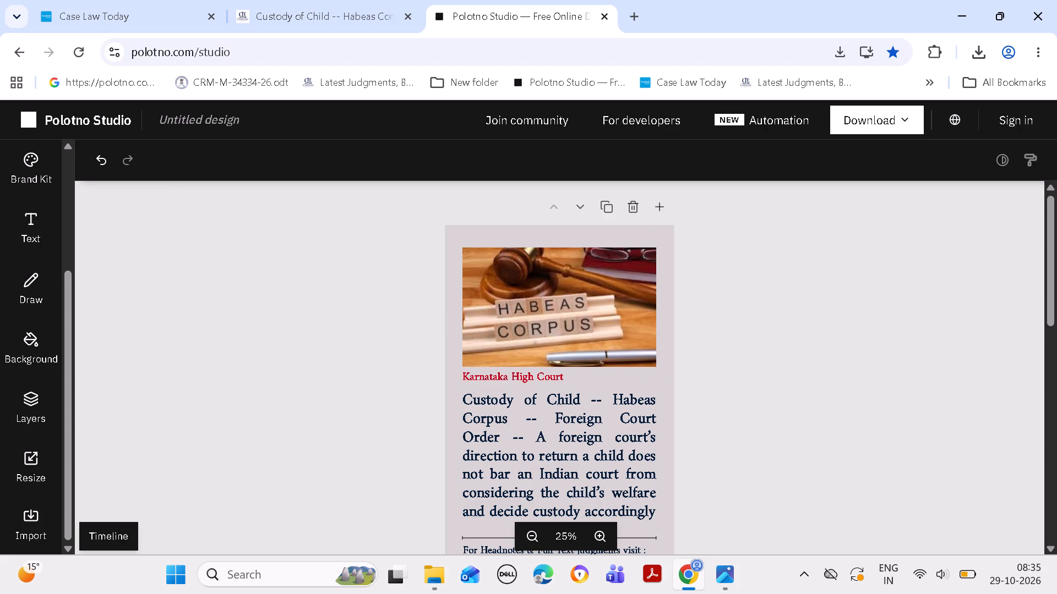
Download the finished design as PNG at 1080 × 1920 px.
left_click(885, 124)
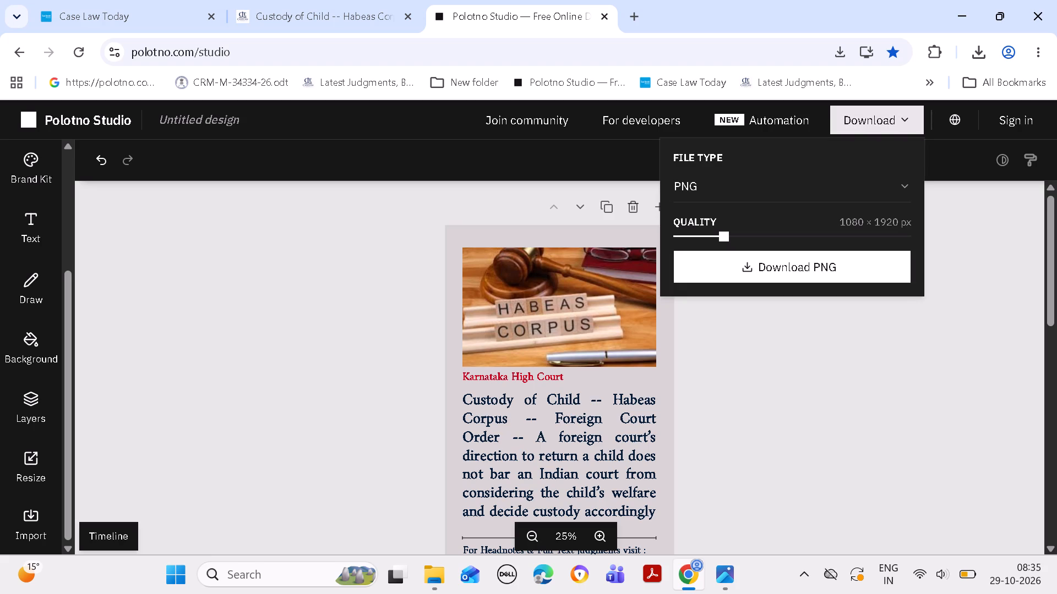
left_click(829, 268)
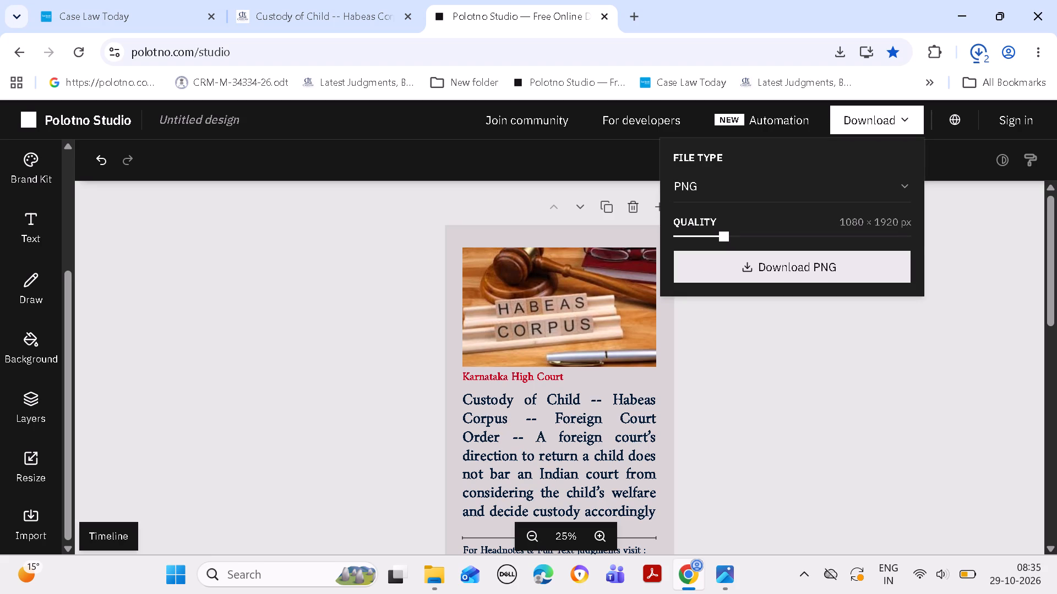
Locate the downloaded custody-of-child----habeas-corpus-1 image in the Downloads folder and copy it.
left_click(981, 51)
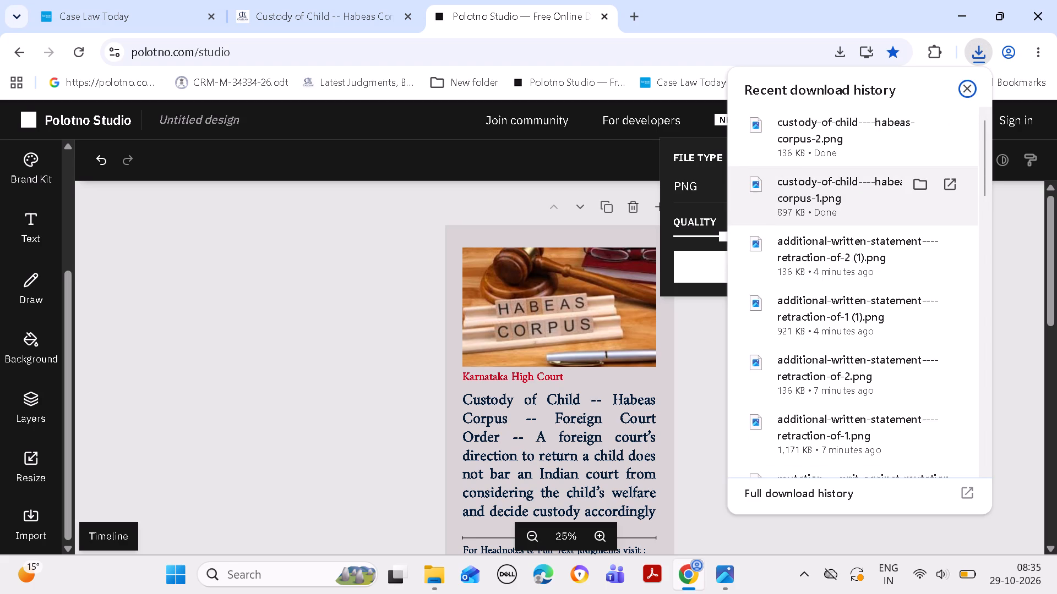
left_click(918, 186)
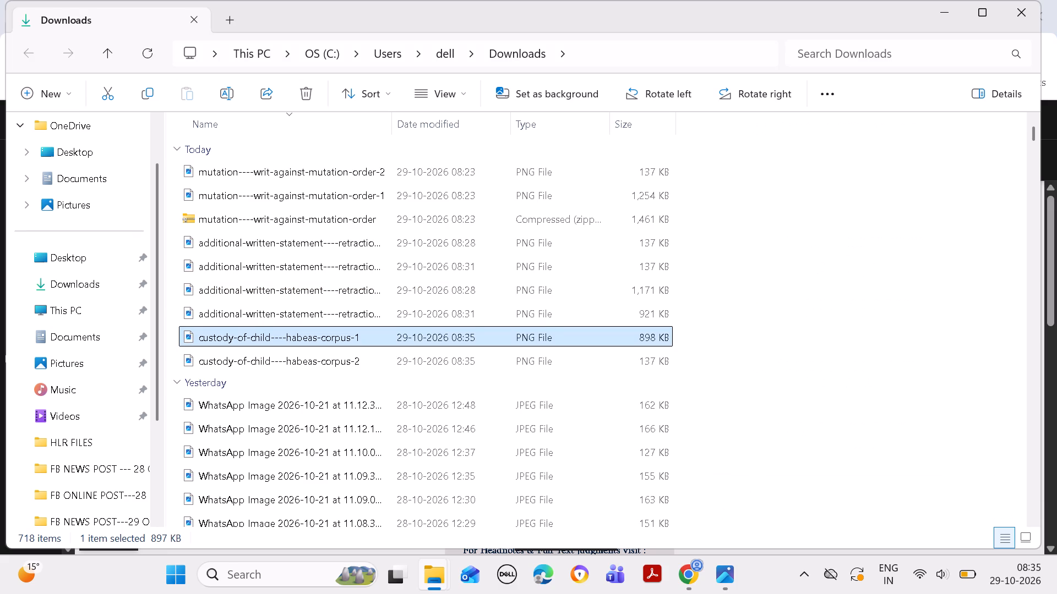
key("ctrl+c")
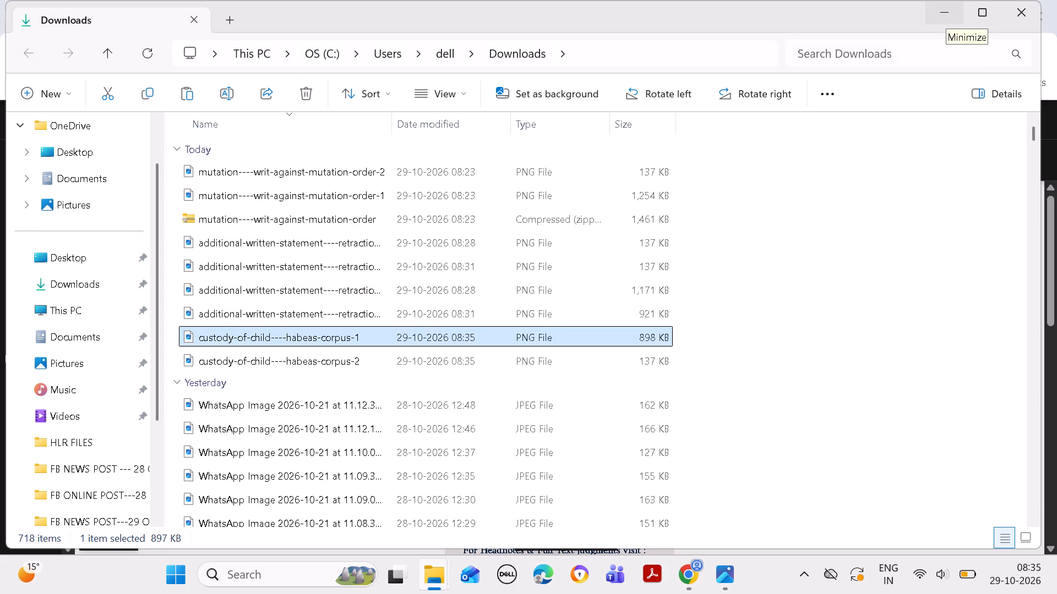
key("ctrl+c")
left_click(946, 12)
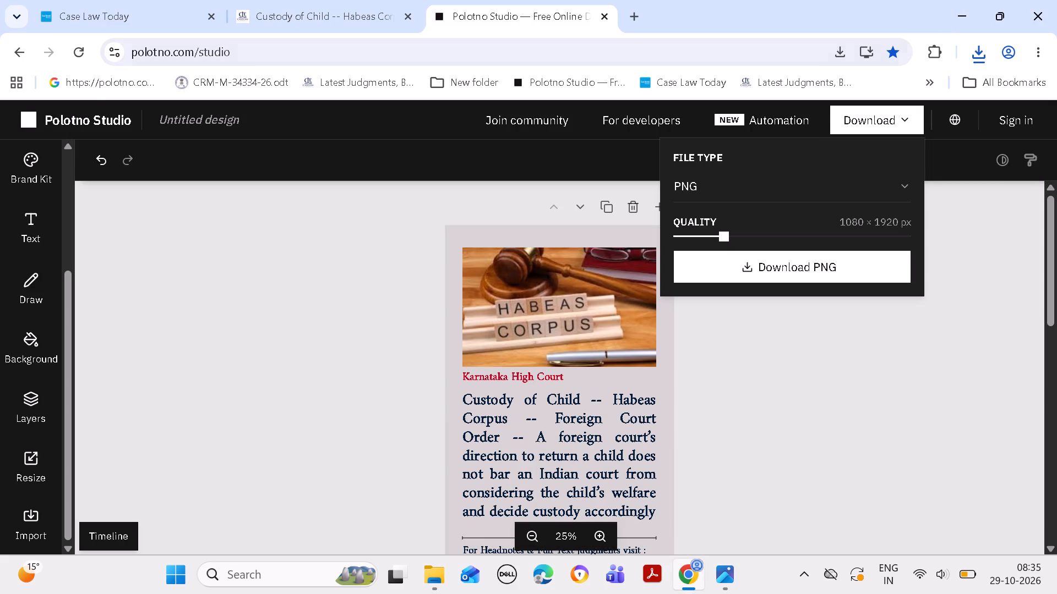
Switch to the desktop and open the FB News 23 Oct folder.
left_click(963, 7)
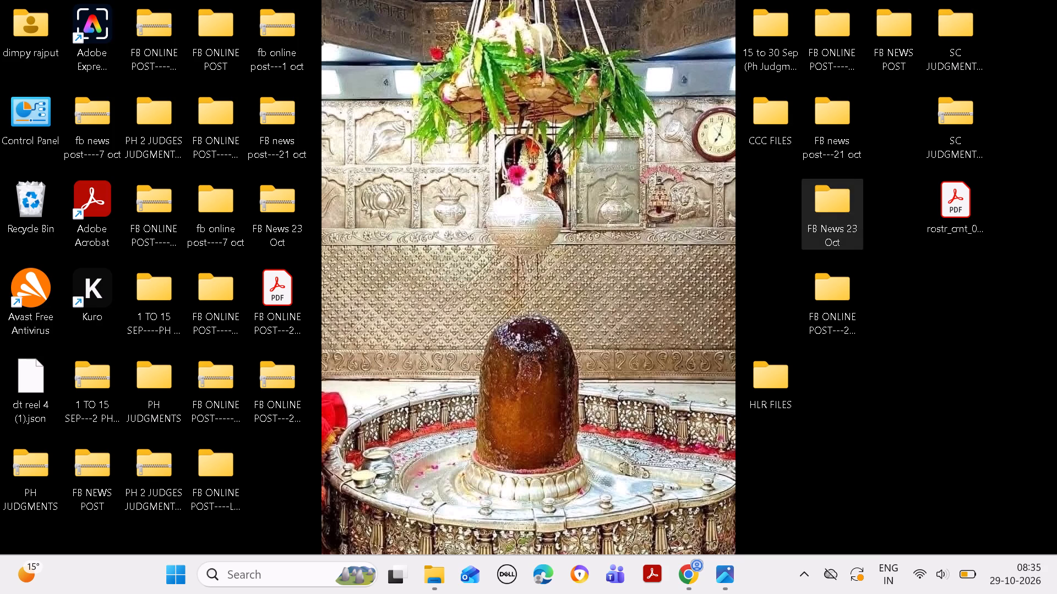
left_click(832, 205)
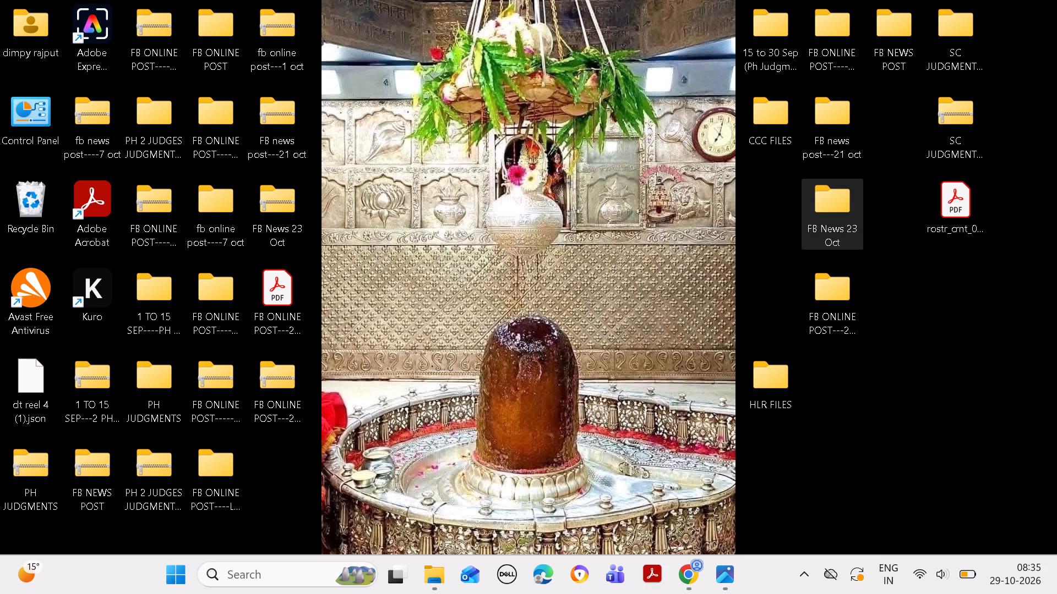